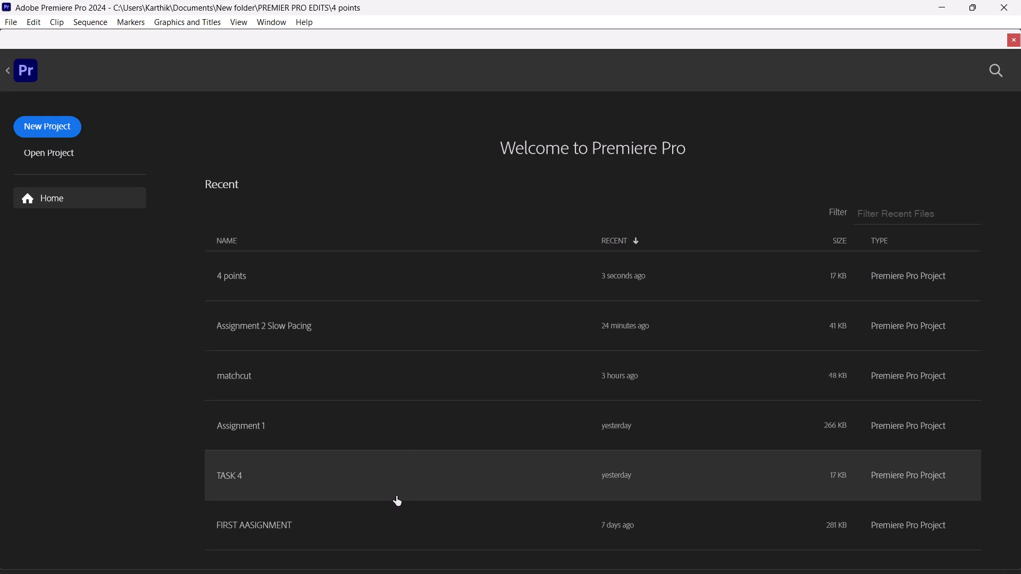
# Open the recent project Assignment 1.
pyautogui.scroll(-2, 396, 496)
pyautogui.click(366, 425)
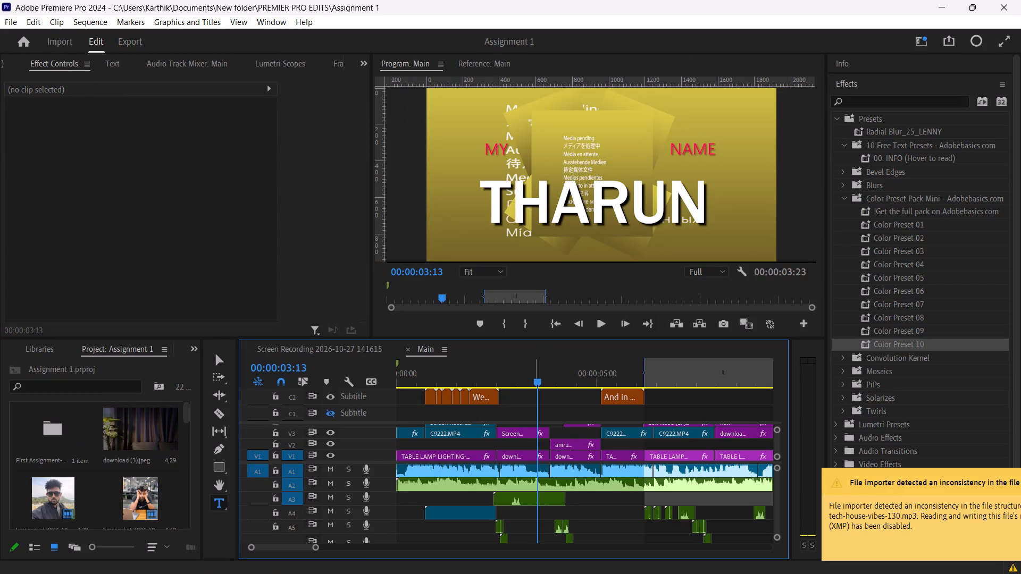
# Scrub through the Main sequence to review the edit to about 14 seconds, parking the playhead at 00:00:12:12.
pyautogui.moveTo(535, 382); pyautogui.dragTo(726, 369)
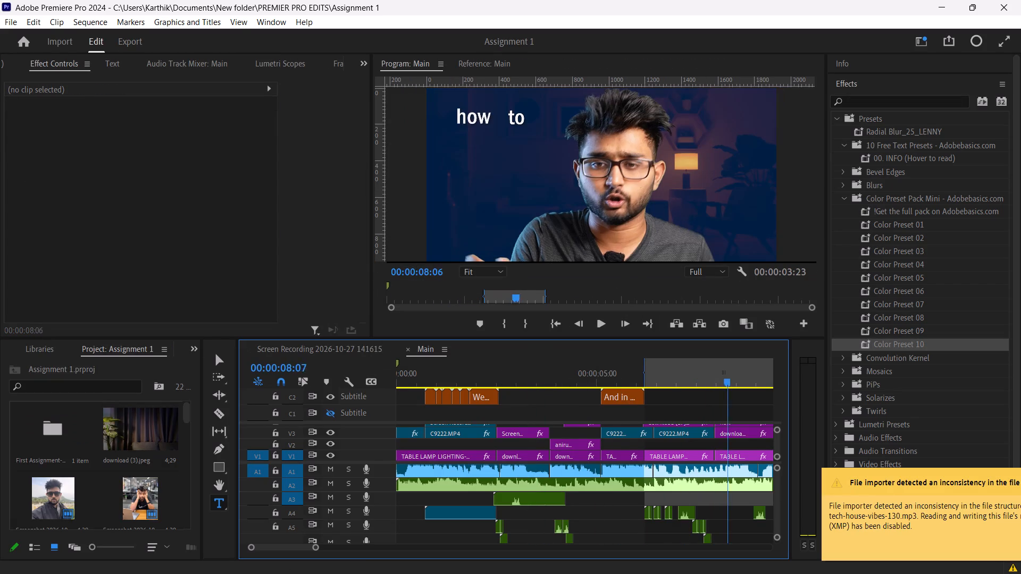
pyautogui.moveTo(726, 369); pyautogui.dragTo(726, 375)
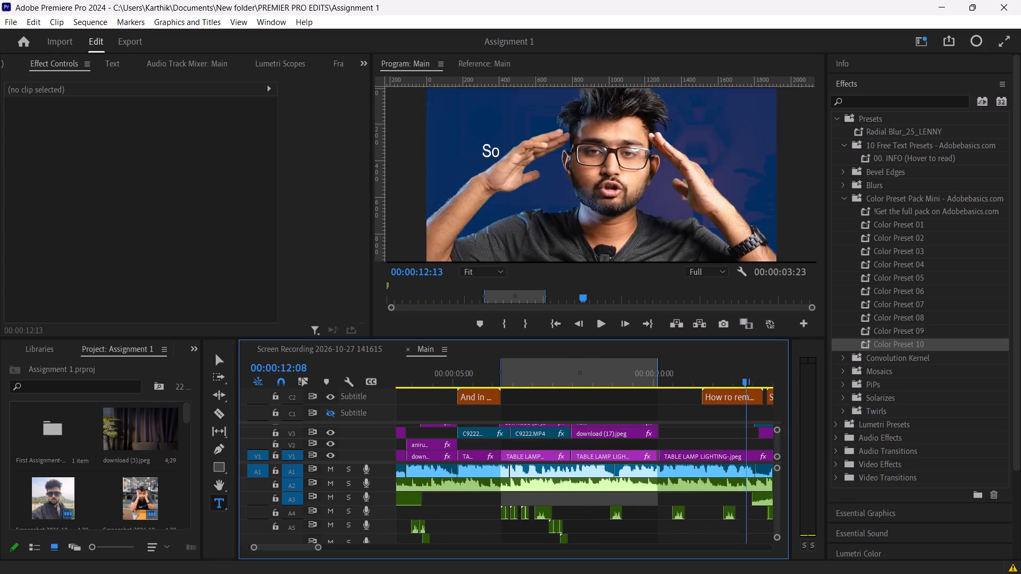
pyautogui.moveTo(726, 375); pyautogui.dragTo(772, 376)
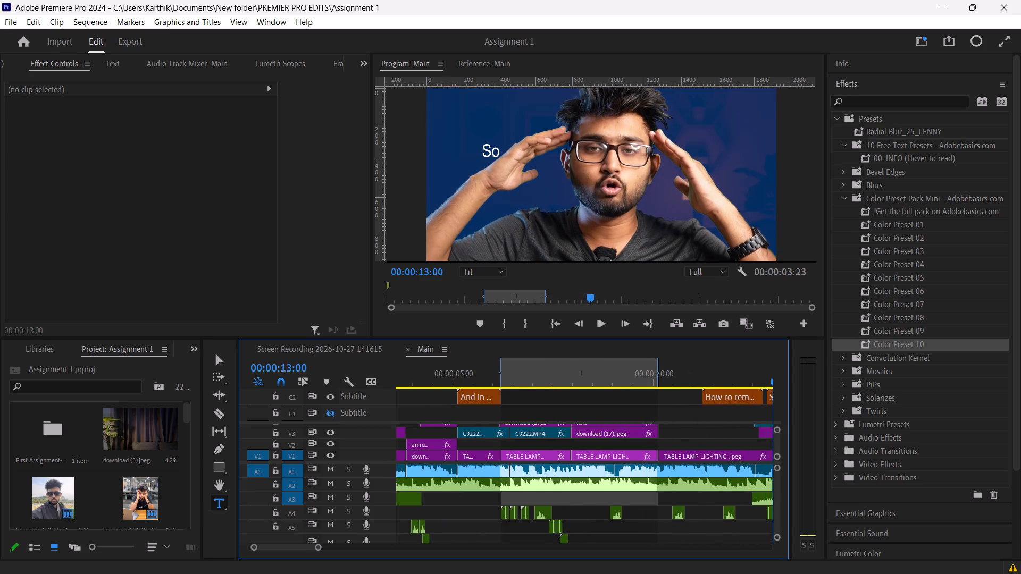
pyautogui.moveTo(772, 376); pyautogui.dragTo(783, 383)
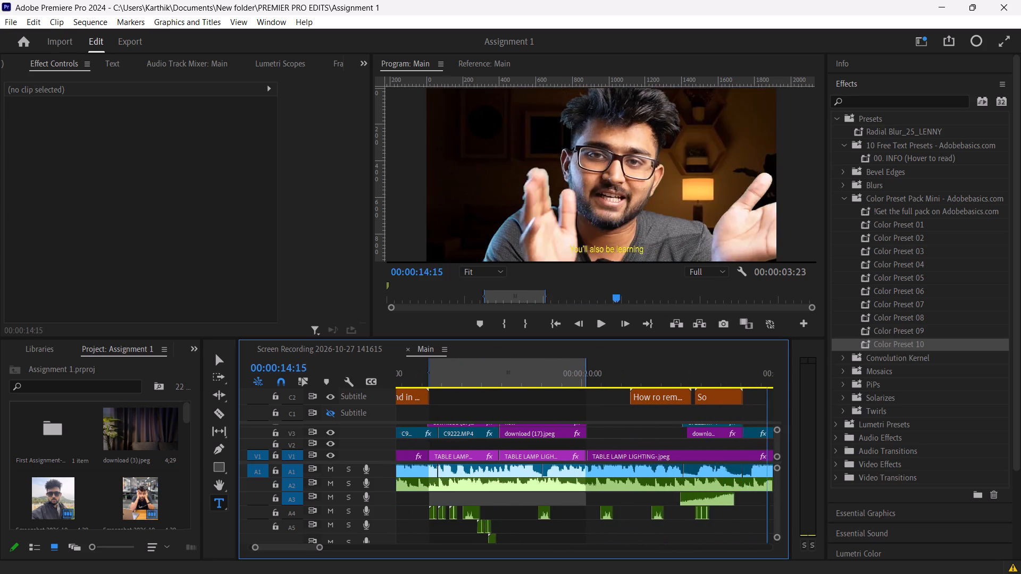
pyautogui.moveTo(783, 383); pyautogui.dragTo(554, 367)
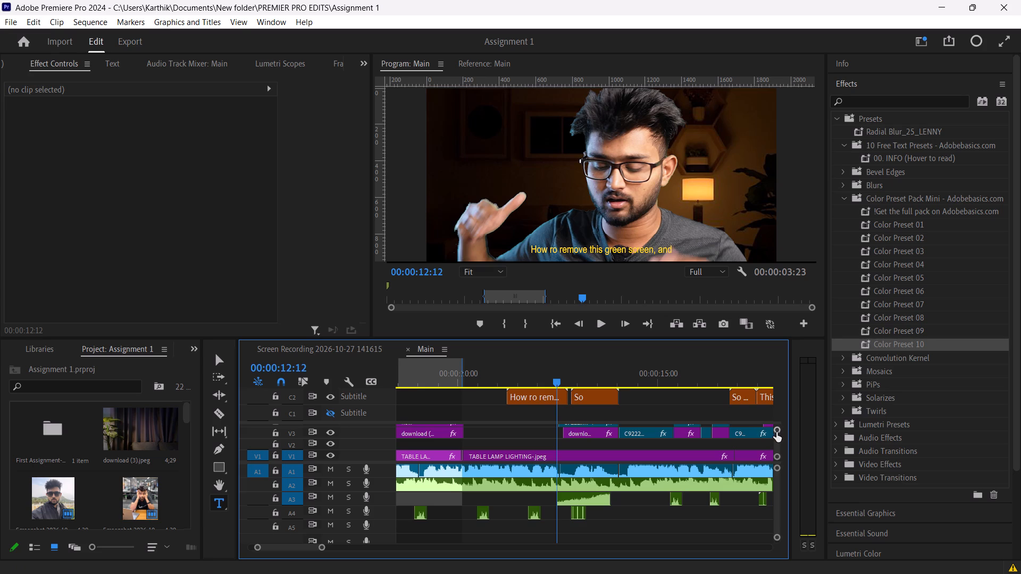
# Adjust the video track heights and enlarge the video track area to examine the stacked clips on tracks V1 to V8.
pyautogui.moveTo(777, 432); pyautogui.dragTo(776, 420)
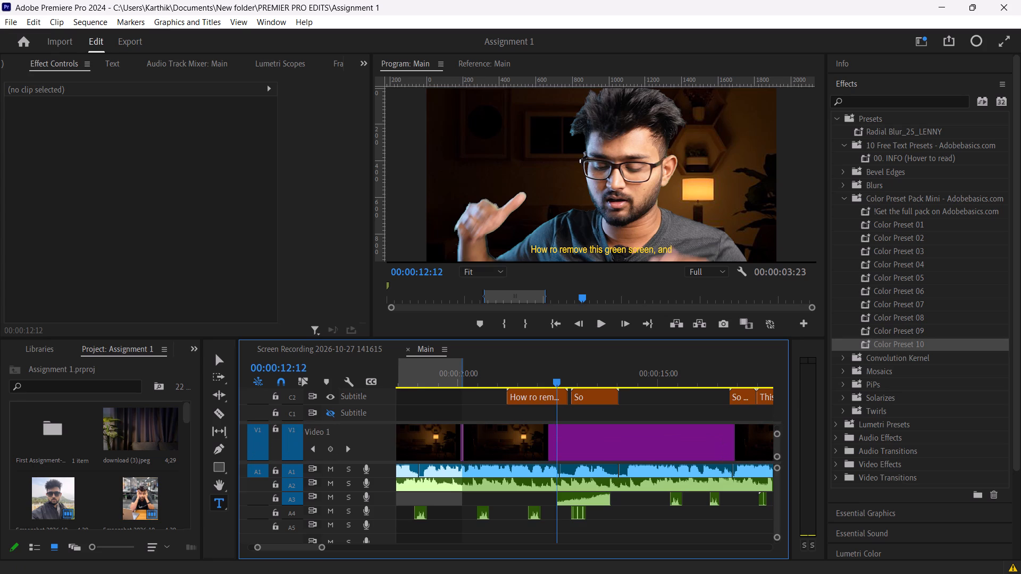
pyautogui.moveTo(777, 432); pyautogui.dragTo(777, 434)
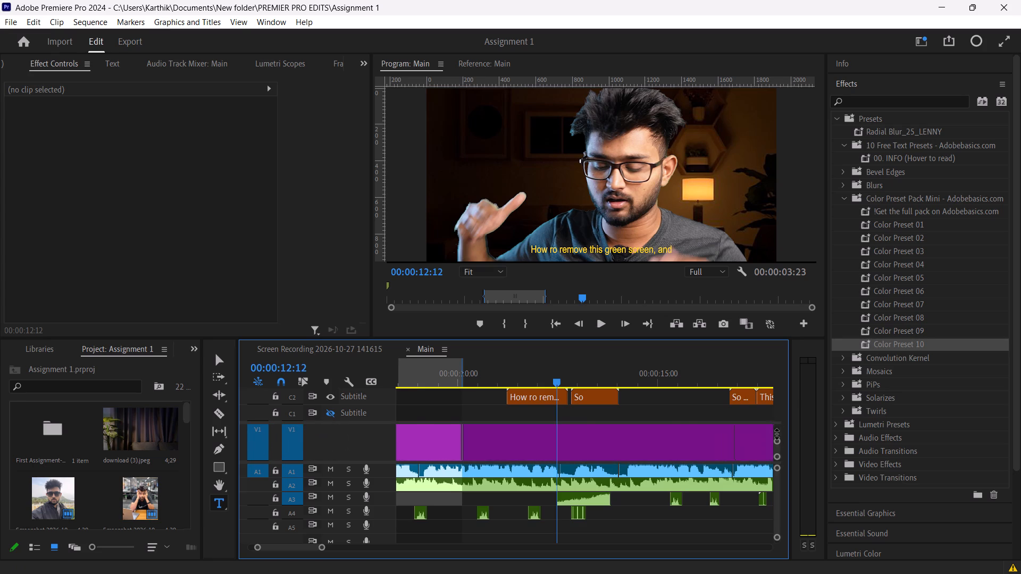
pyautogui.moveTo(777, 434); pyautogui.dragTo(779, 410)
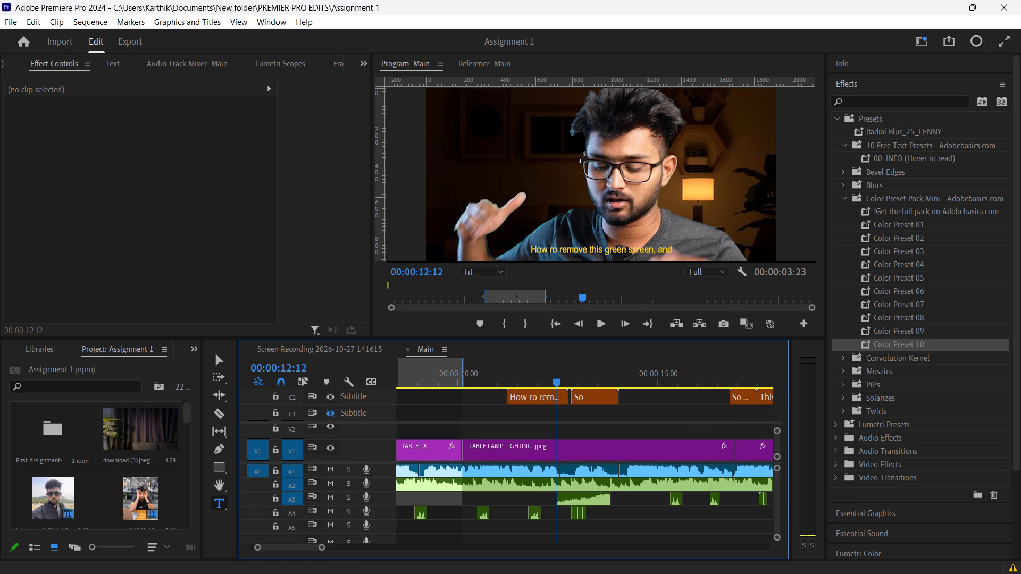
pyautogui.click(777, 444)
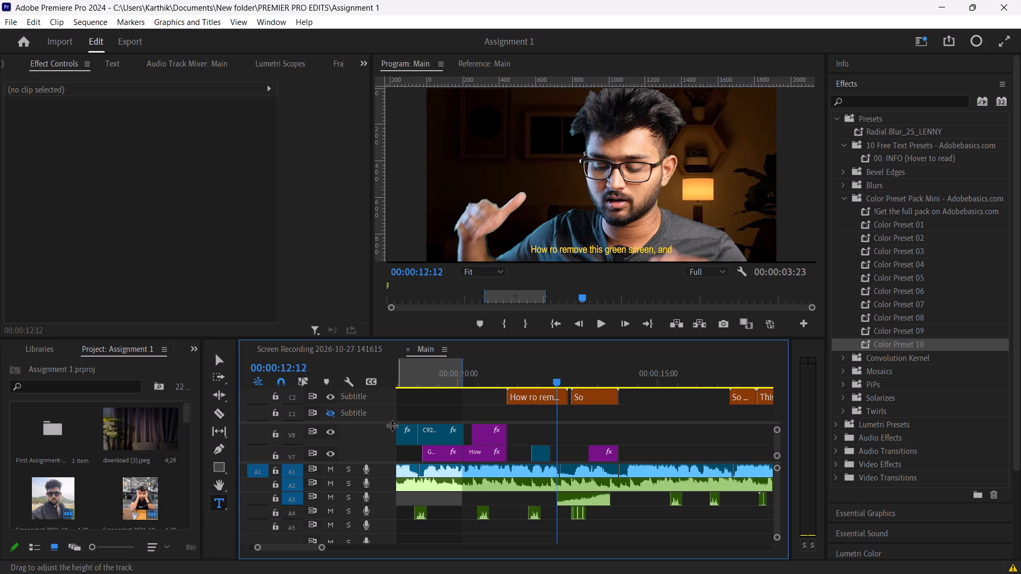
pyautogui.moveTo(392, 425); pyautogui.dragTo(389, 396)
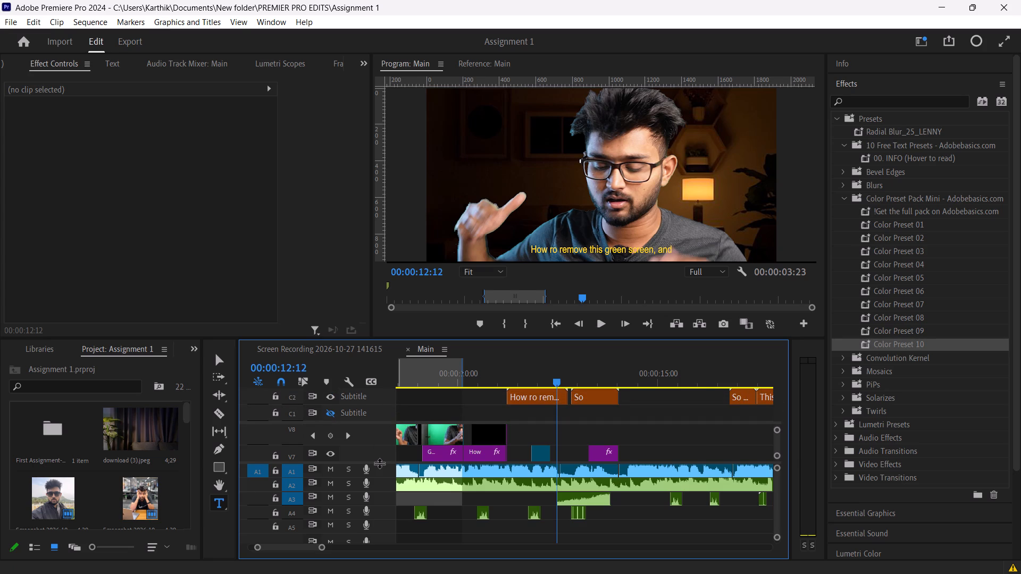
pyautogui.moveTo(379, 463); pyautogui.dragTo(381, 493)
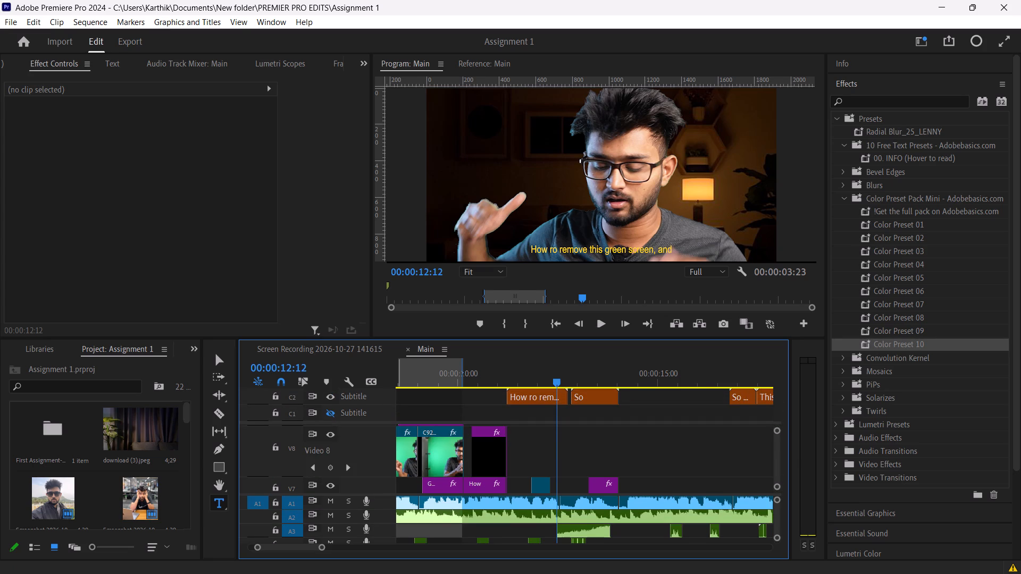
pyautogui.moveTo(779, 433); pyautogui.dragTo(779, 399)
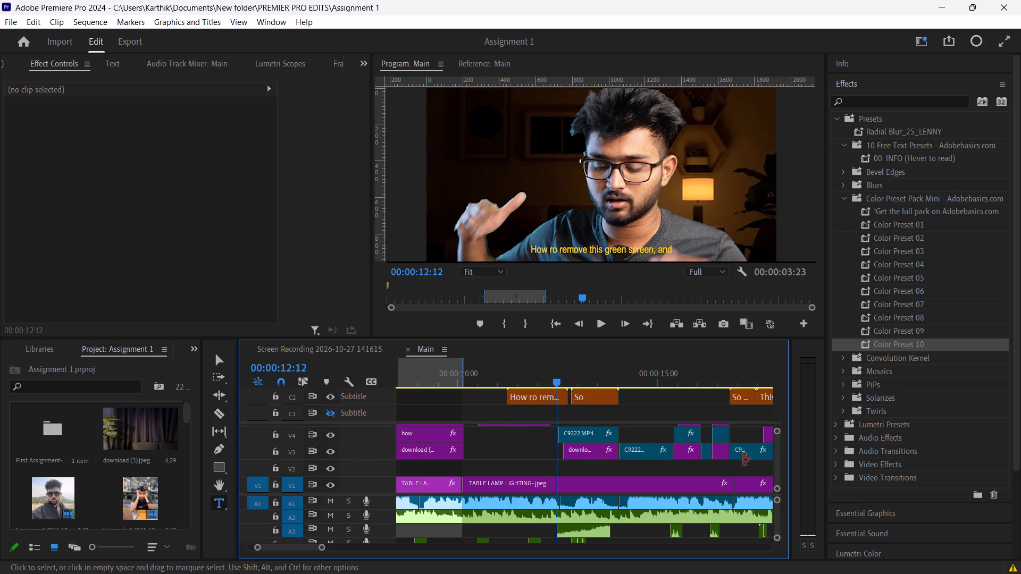
pyautogui.click(777, 462)
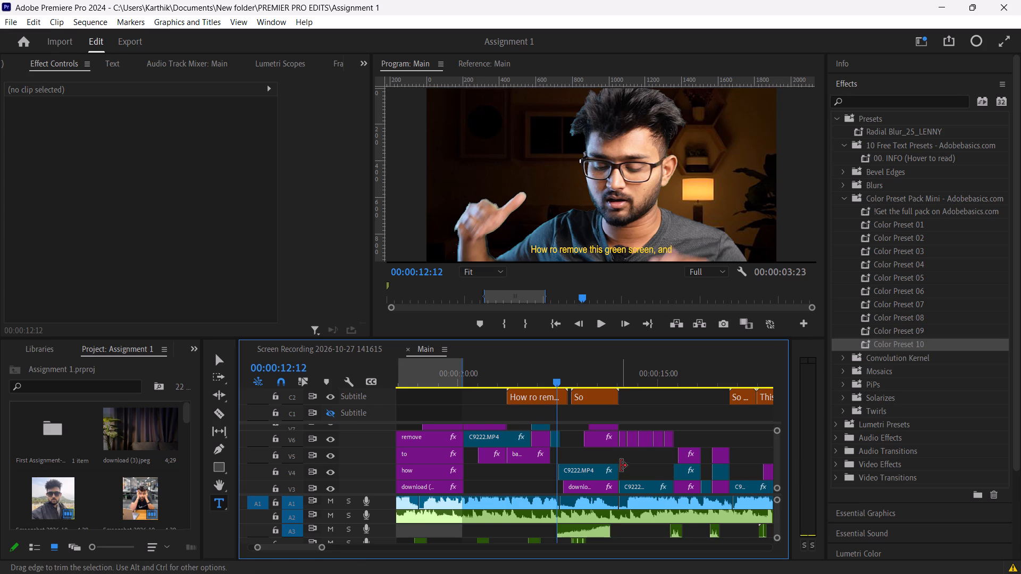
pyautogui.click(779, 446)
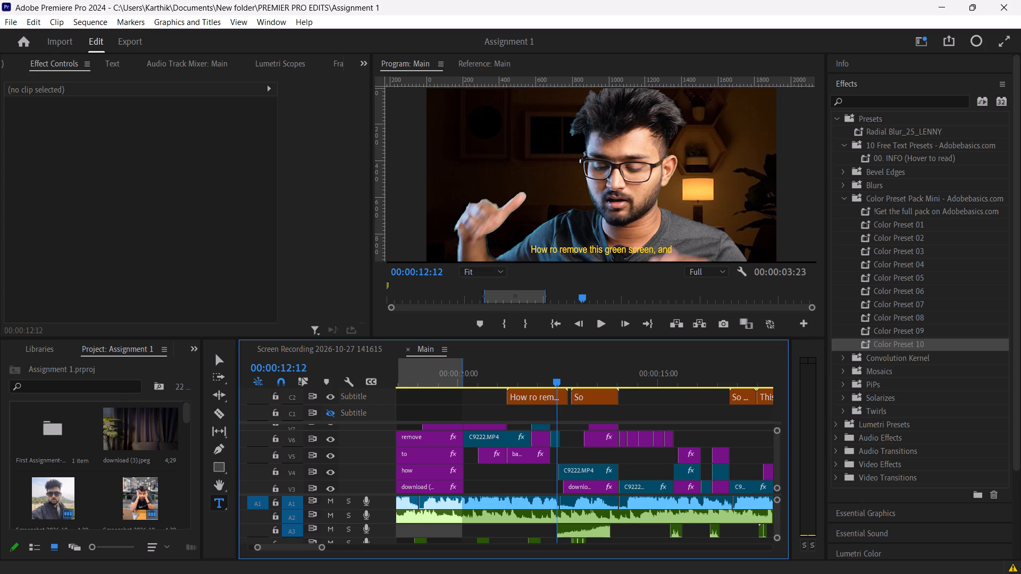
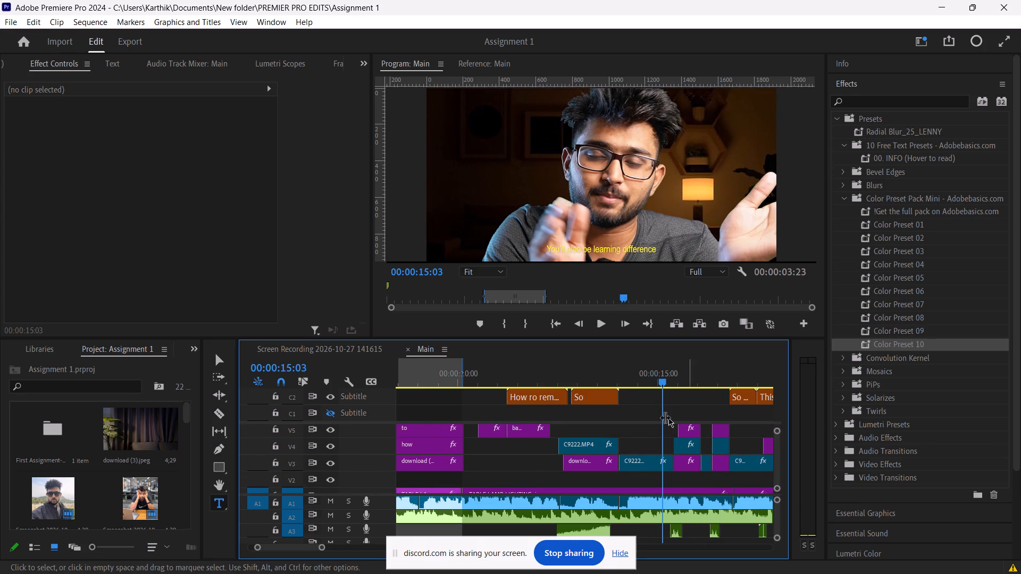
# With the playhead at 00:00:15:12, set the horizontal Position of the C9222.MP4 clip on V4 to 817.
pyautogui.moveTo(661, 377); pyautogui.dragTo(677, 377)
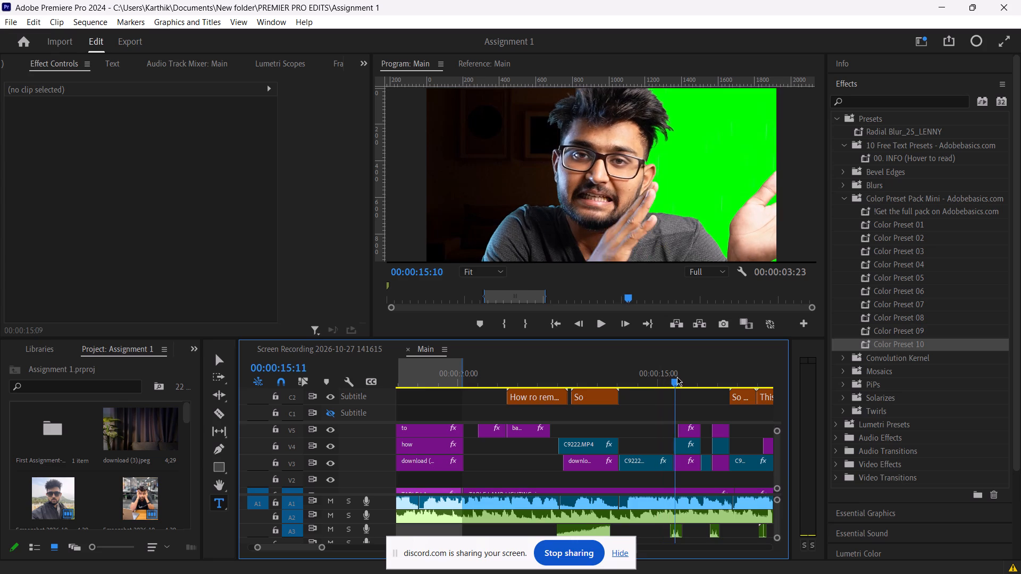
pyautogui.moveTo(677, 377); pyautogui.dragTo(679, 377)
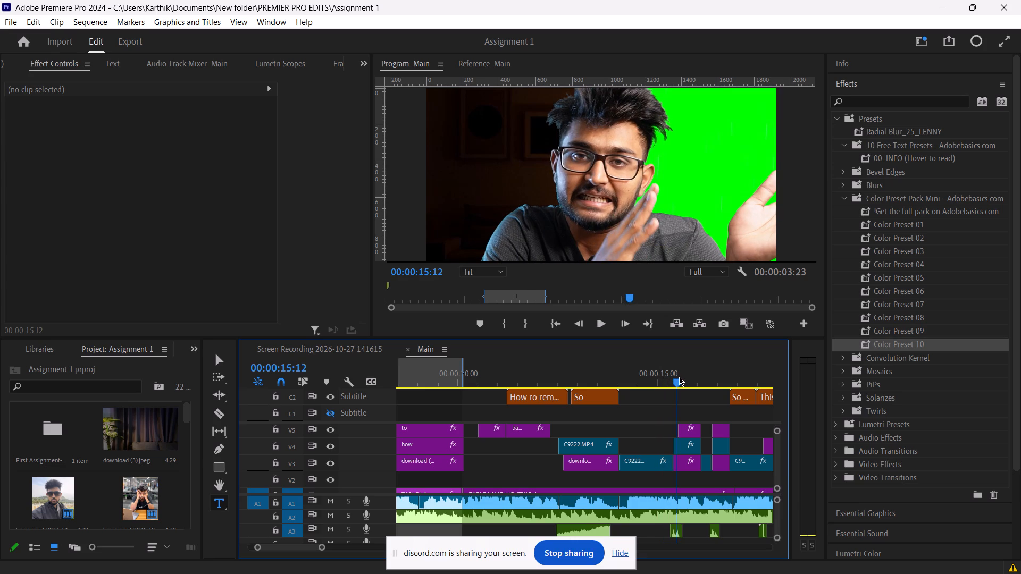
pyautogui.moveTo(679, 377); pyautogui.dragTo(679, 377)
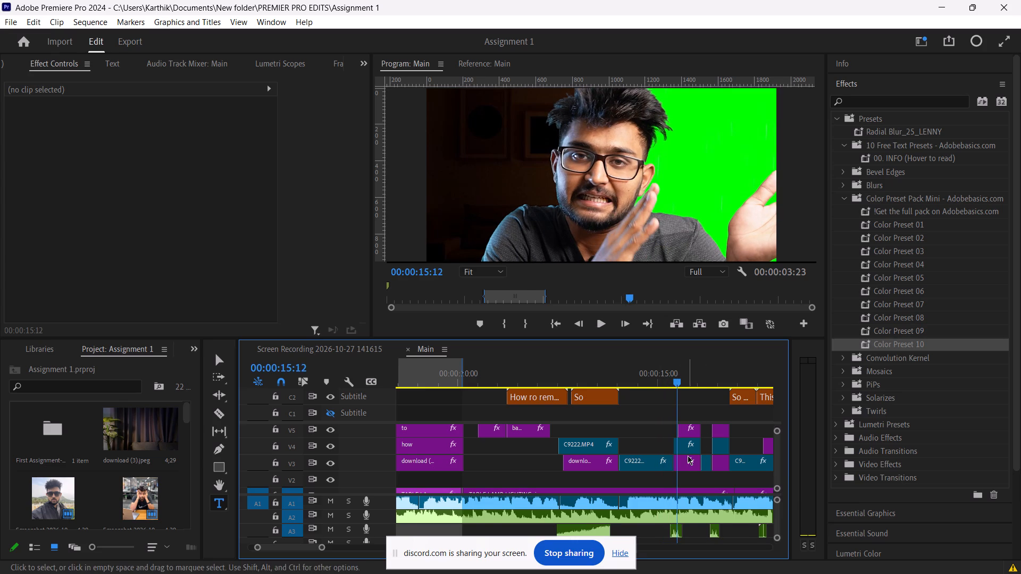
pyautogui.click(680, 458)
pyautogui.click(685, 467)
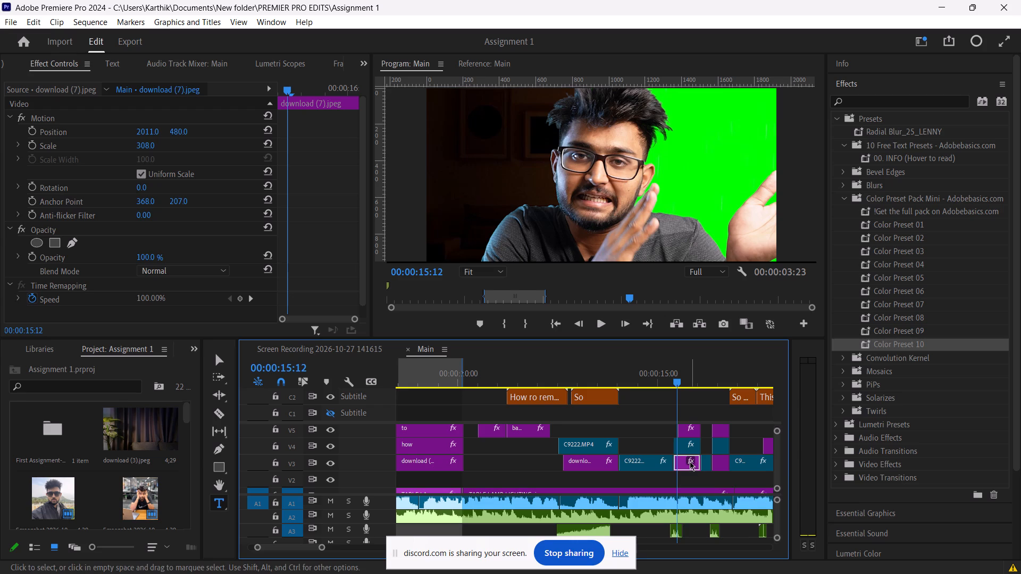
pyautogui.click(683, 446)
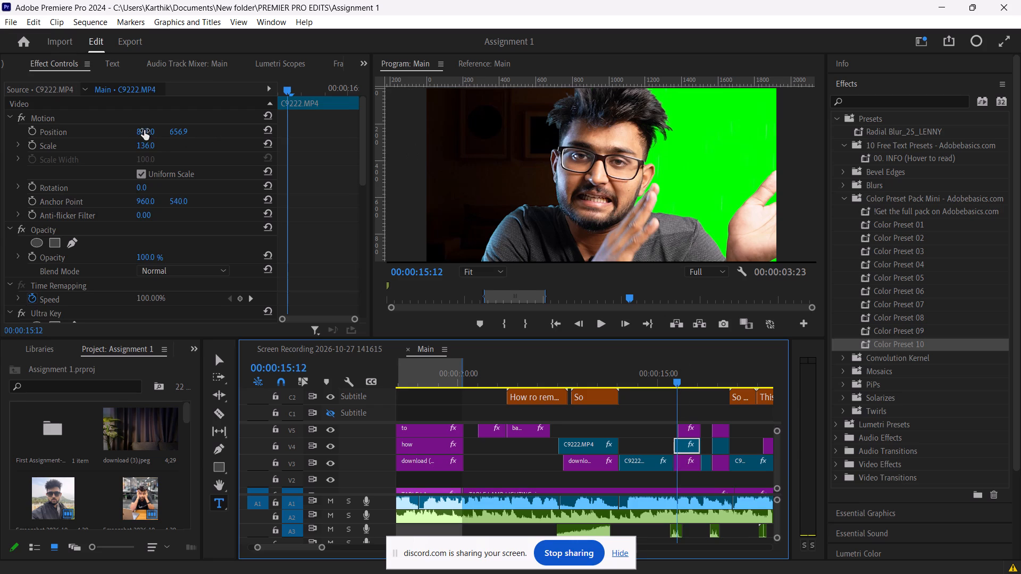
pyautogui.moveTo(144, 130); pyautogui.dragTo(122, 139)
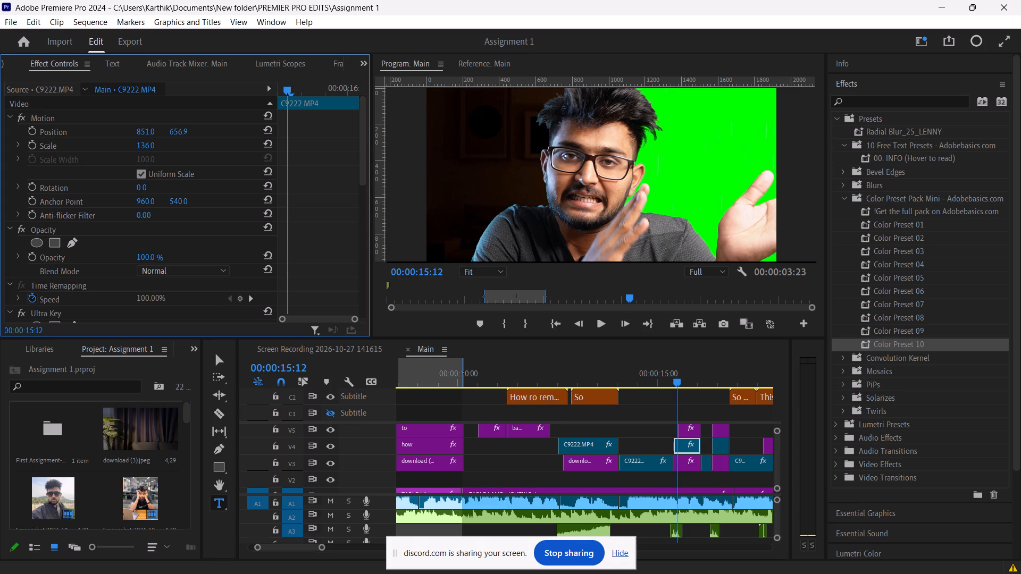
pyautogui.moveTo(122, 139); pyautogui.dragTo(97, 135)
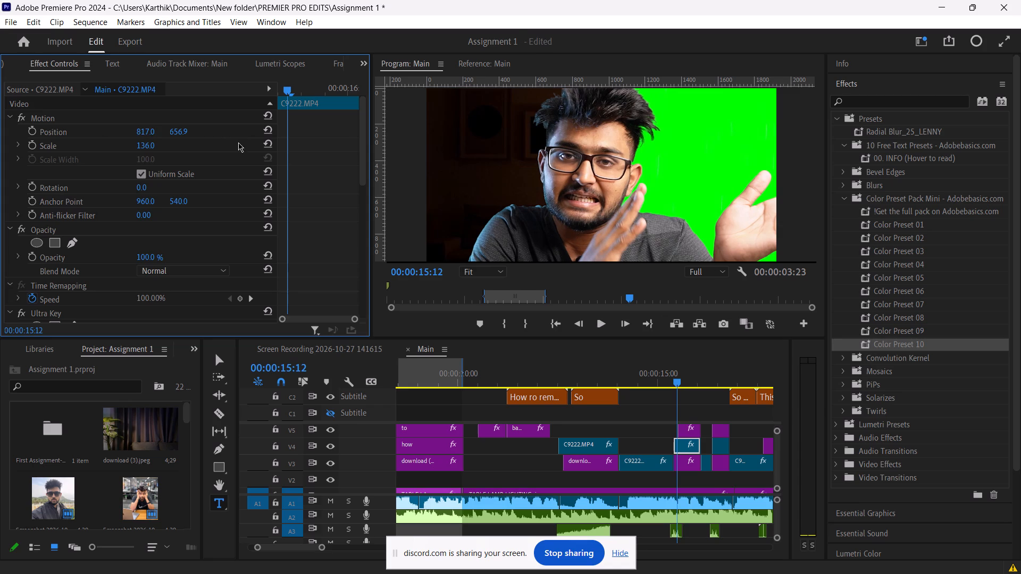
# Set the green text graphic on V5 to a Vector Motion horizontal Position of 963 and a Scale of 173.
pyautogui.click(682, 430)
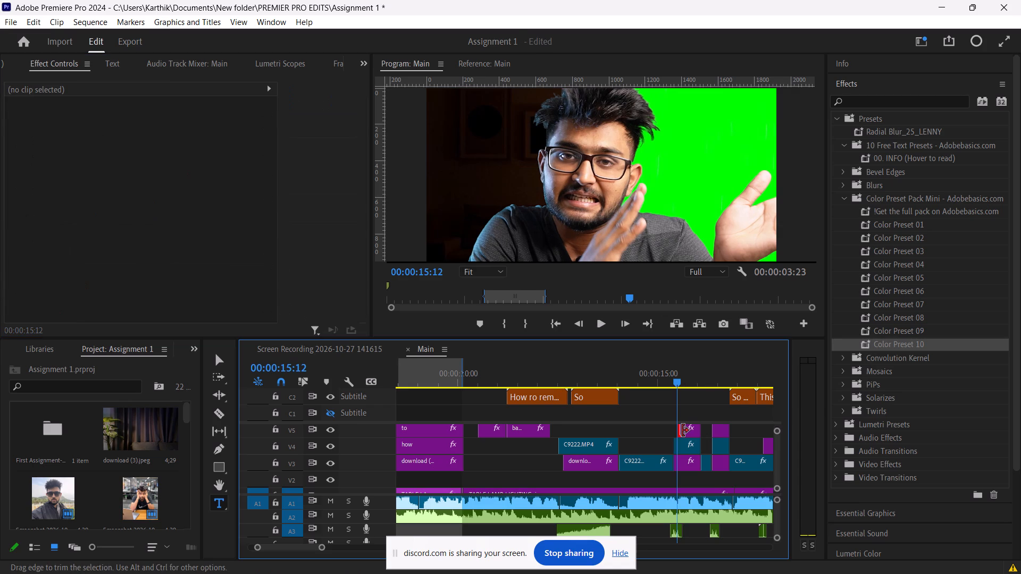
pyautogui.click(687, 432)
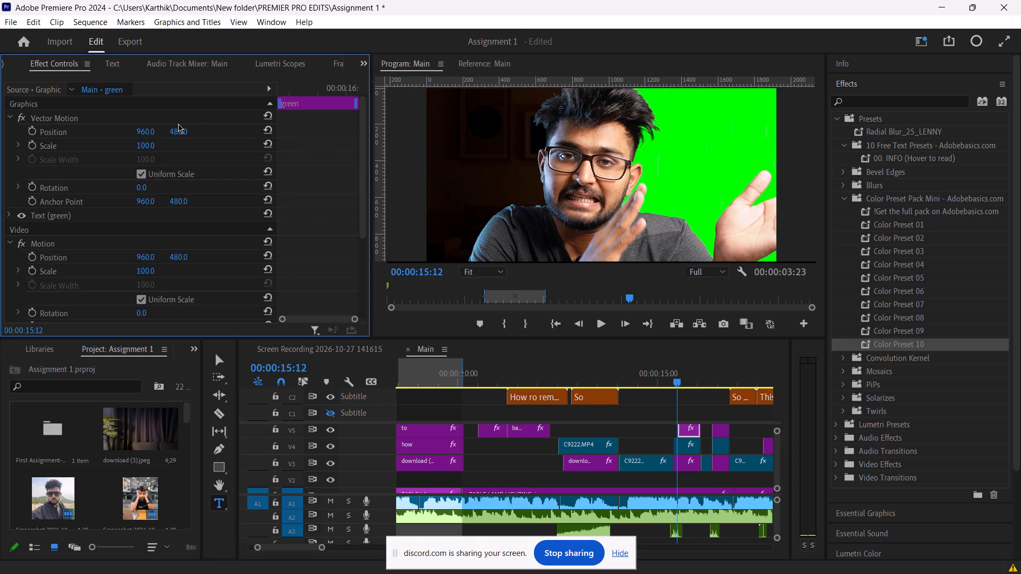
pyautogui.click(178, 125)
pyautogui.click(177, 130)
pyautogui.moveTo(185, 129); pyautogui.dragTo(153, 133)
pyautogui.moveTo(147, 133); pyautogui.dragTo(112, 132)
pyautogui.moveTo(112, 132); pyautogui.dragTo(146, 128)
pyautogui.moveTo(146, 141); pyautogui.dragTo(154, 140)
pyautogui.moveTo(154, 140); pyautogui.dragTo(198, 140)
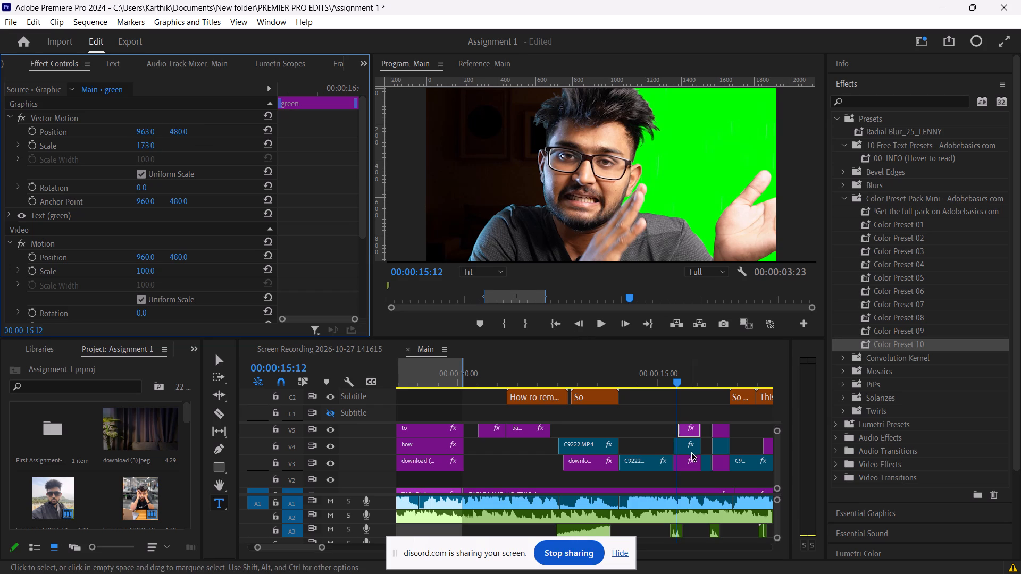
# Set the download (7).jpeg clip on V3 to a Scale of 322 and a Position of 2072, 489.
pyautogui.click(684, 447)
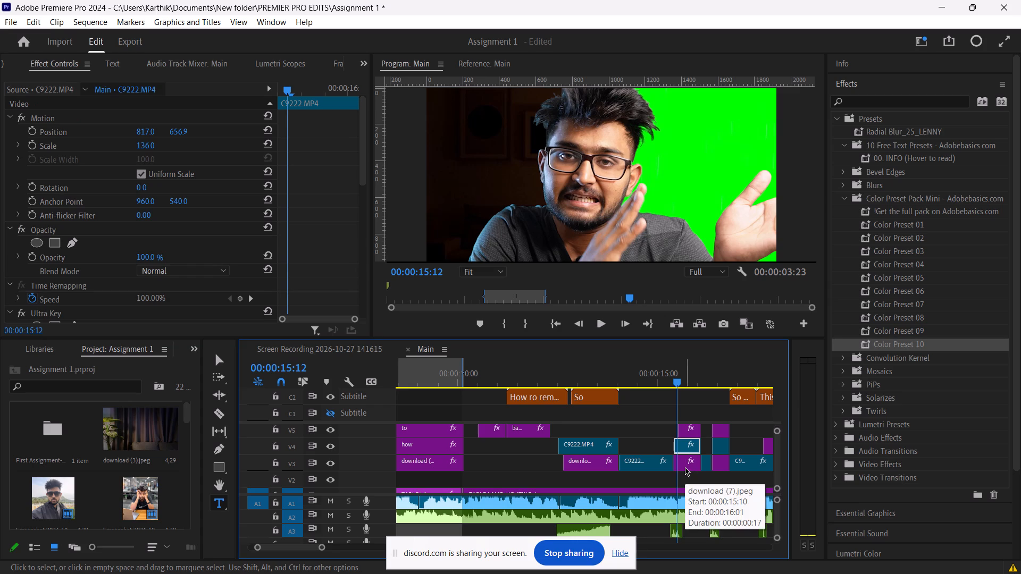
pyautogui.click(685, 467)
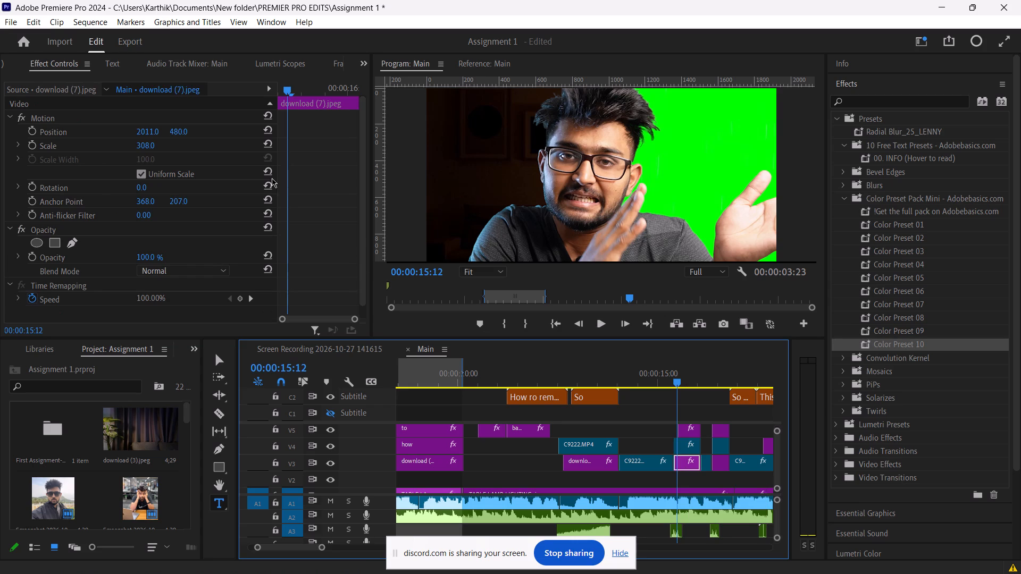
pyautogui.moveTo(141, 147); pyautogui.dragTo(209, 142)
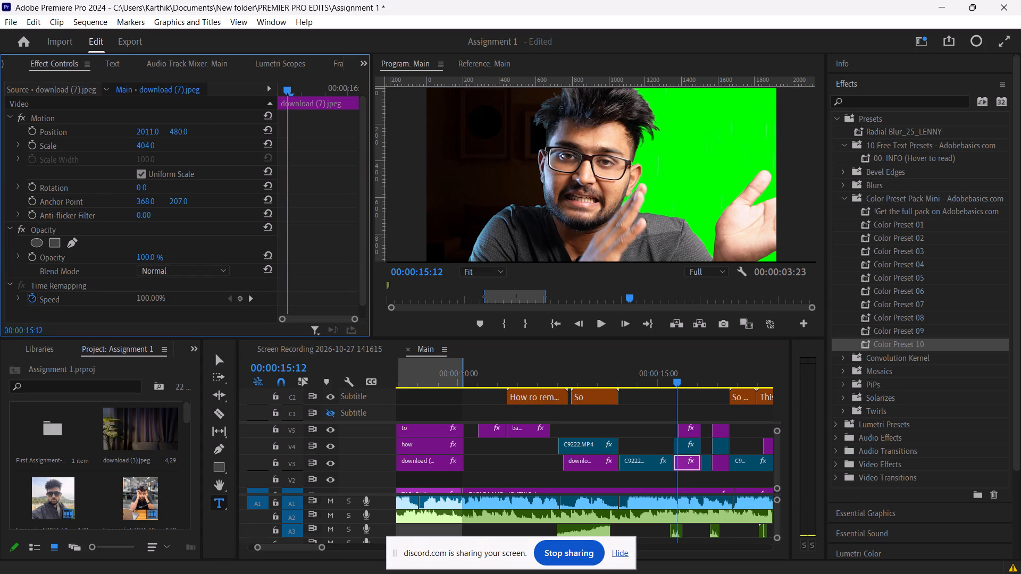
pyautogui.moveTo(209, 142); pyautogui.dragTo(154, 139)
pyautogui.moveTo(142, 131); pyautogui.dragTo(182, 128)
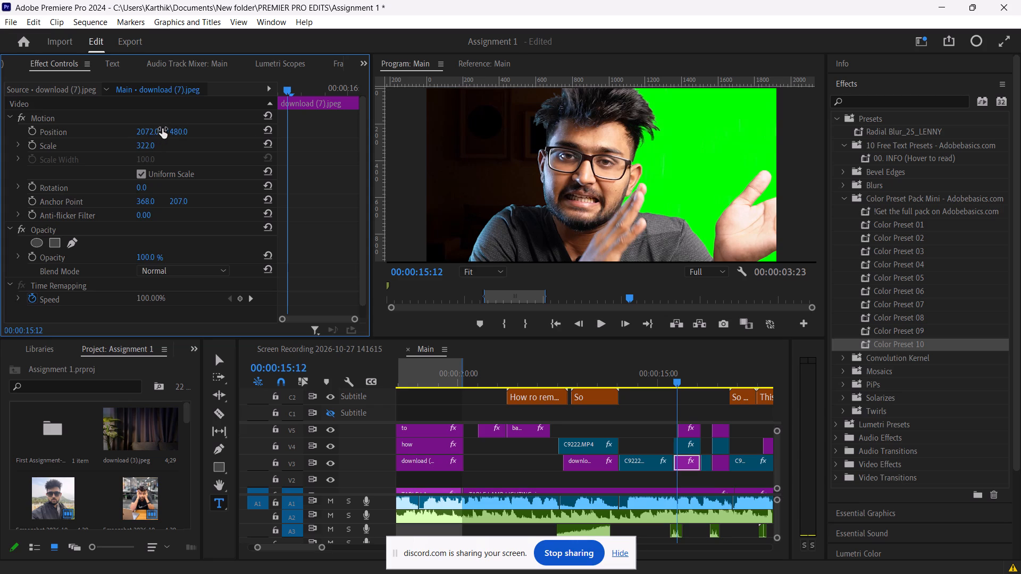
pyautogui.moveTo(178, 129); pyautogui.dragTo(184, 134)
pyautogui.moveTo(184, 134); pyautogui.dragTo(183, 134)
# Place an empty text layer over the green background in the program view, and return to the Selection tool.
pyautogui.doubleClick(712, 172)
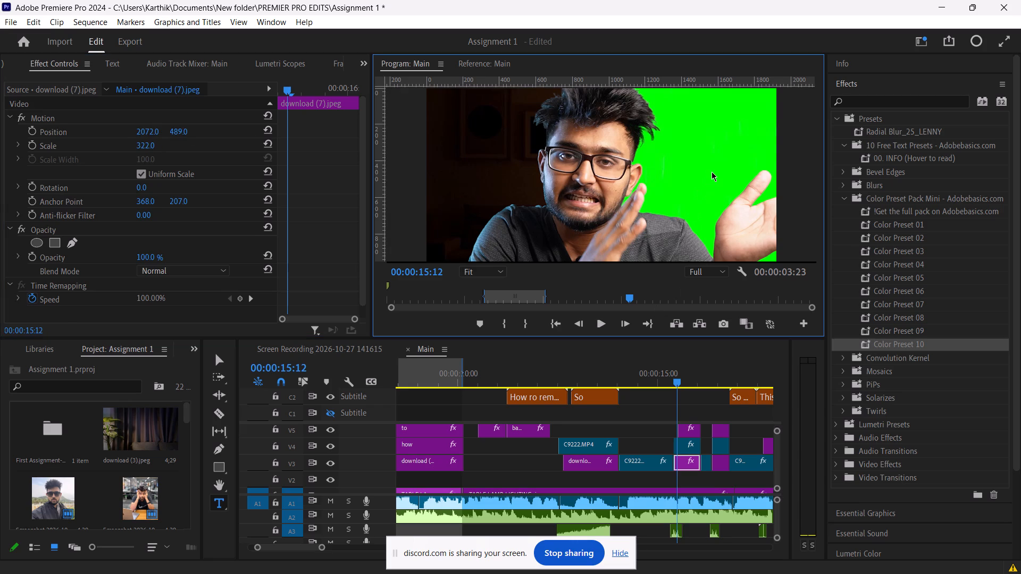
pyautogui.click(712, 172)
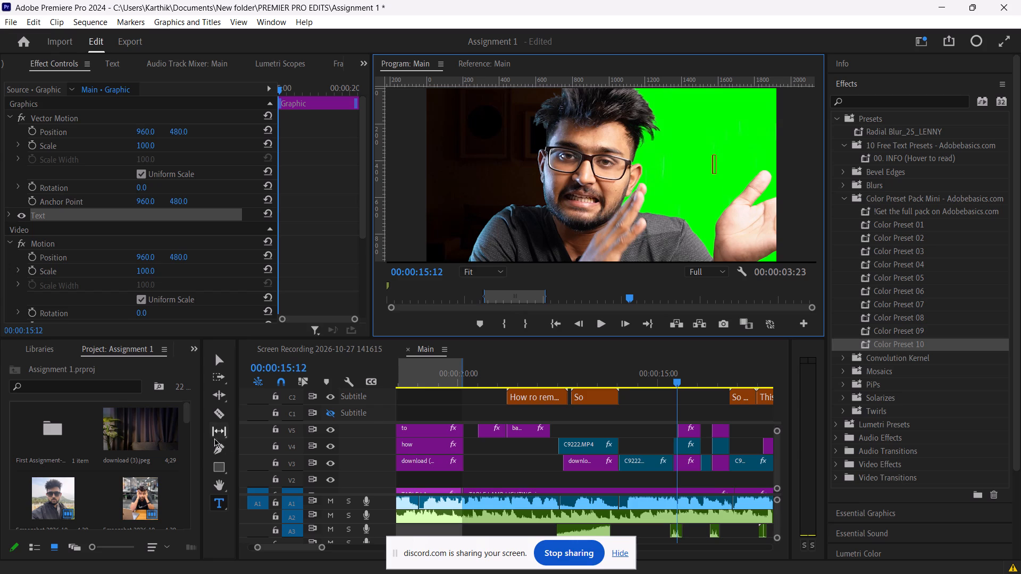
pyautogui.click(217, 354)
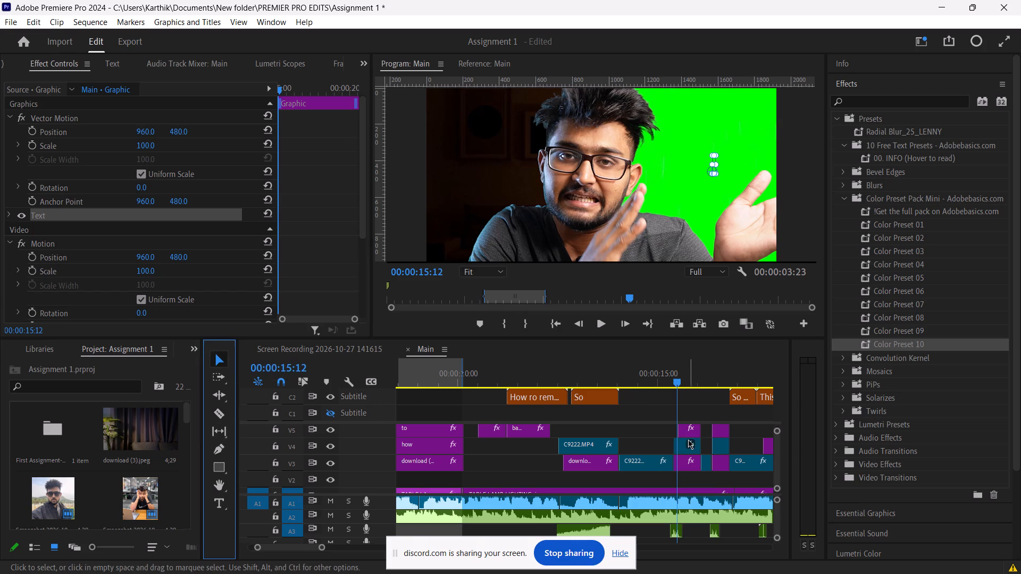
# Bring track V6 into view, select the C9222.MP4 clip on V4 at the playhead, and park the playhead at 00:00:15:09.
pyautogui.click(779, 445)
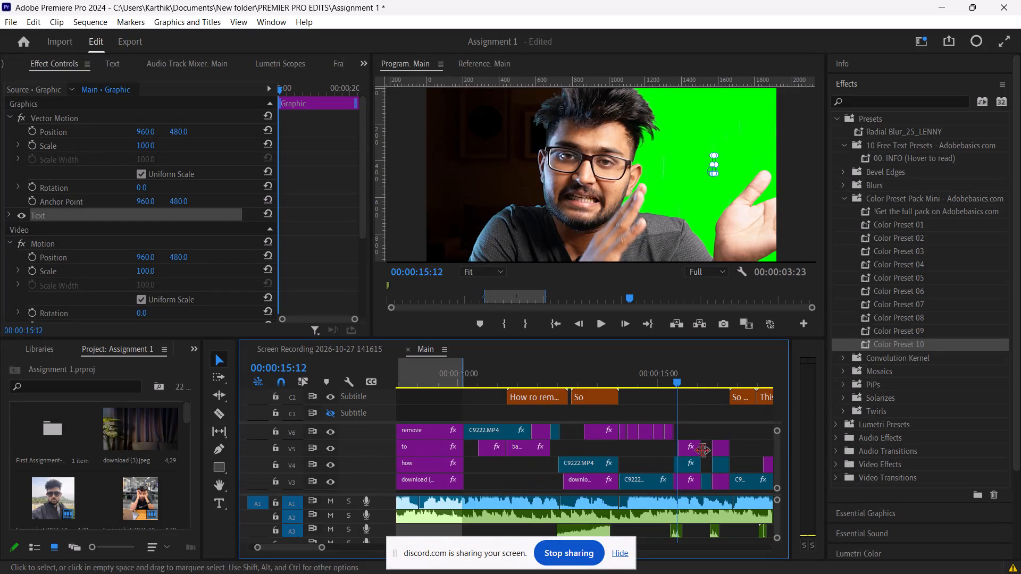
pyautogui.click(687, 468)
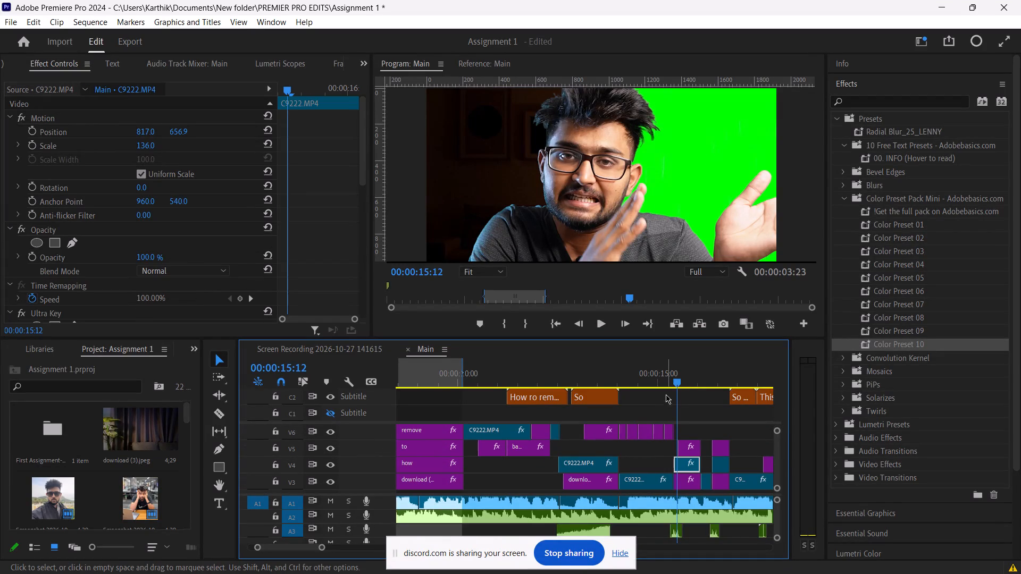
pyautogui.click(676, 382)
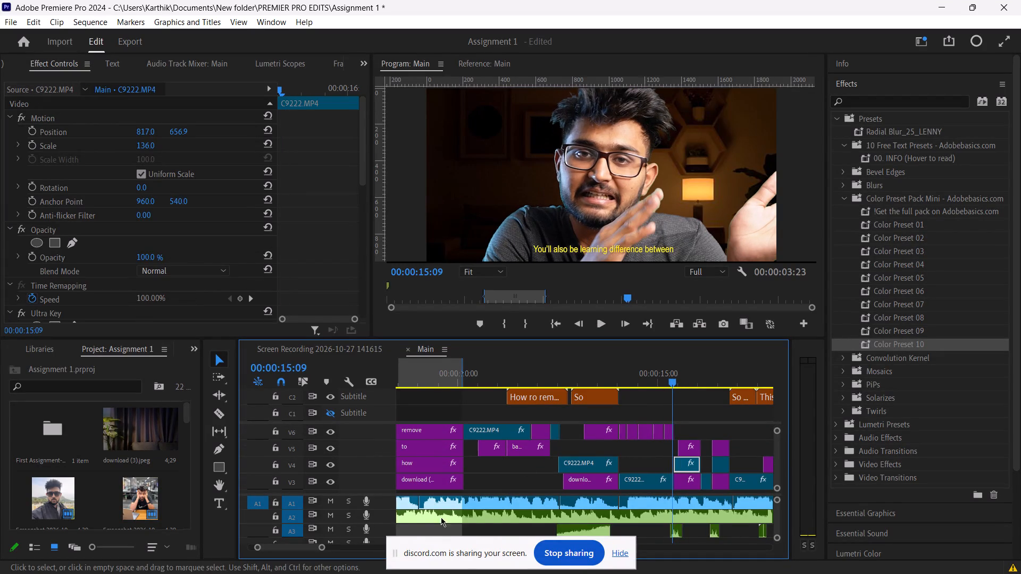
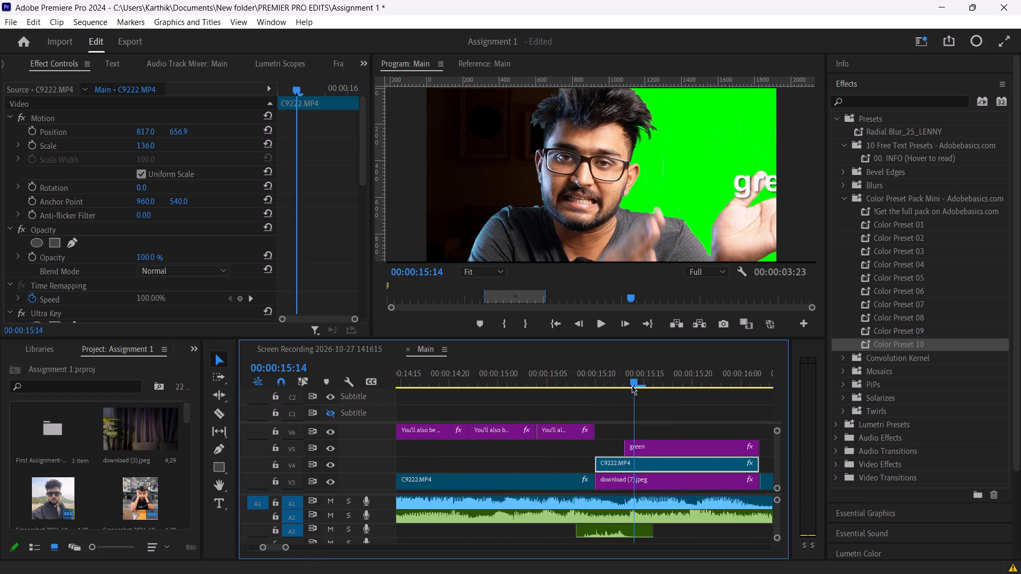
# With the playhead at 00:00:15:12, set the download (7).jpeg clip on V3 to a Scale of 258 and a Position of 2052, 489.
pyautogui.moveTo(632, 386); pyautogui.dragTo(616, 393)
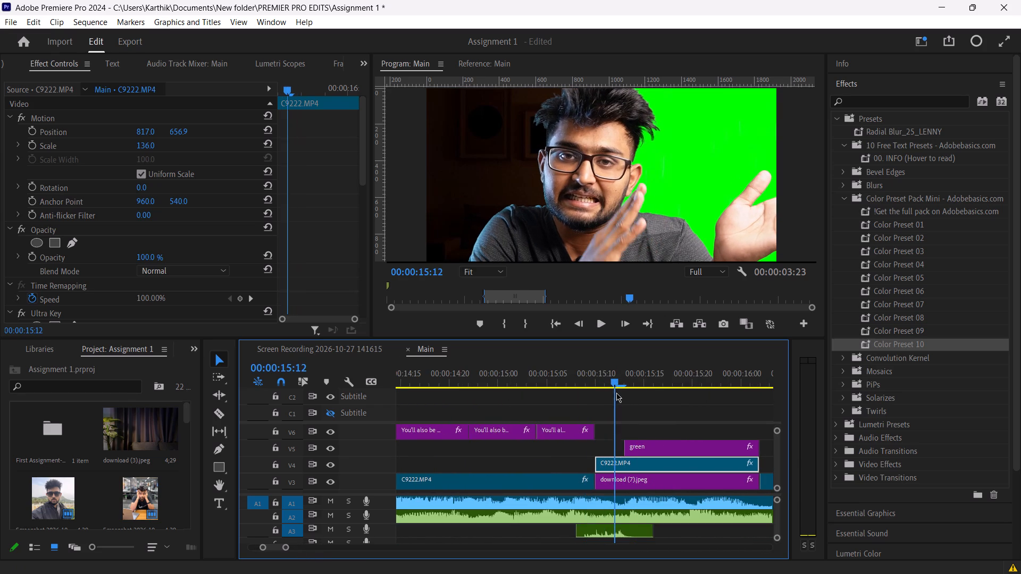
pyautogui.moveTo(616, 393); pyautogui.dragTo(615, 393)
pyautogui.click(646, 482)
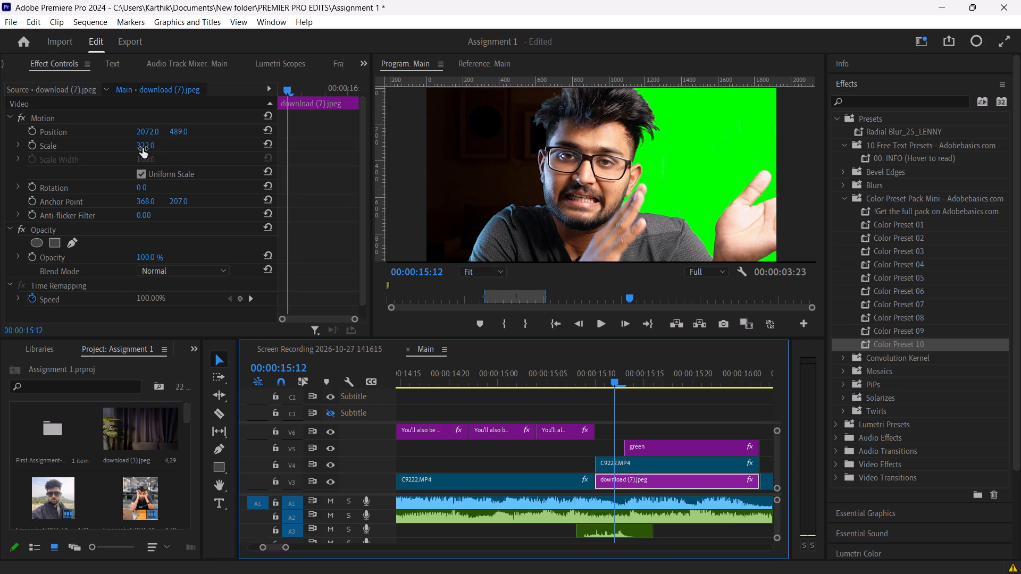
pyautogui.moveTo(141, 145); pyautogui.dragTo(49, 146)
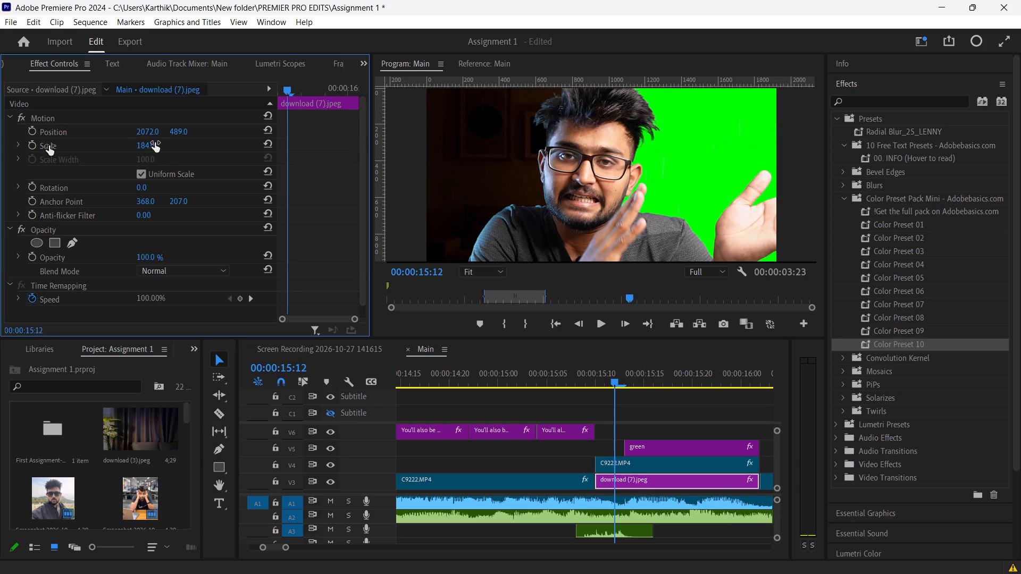
pyautogui.moveTo(142, 149); pyautogui.dragTo(193, 150)
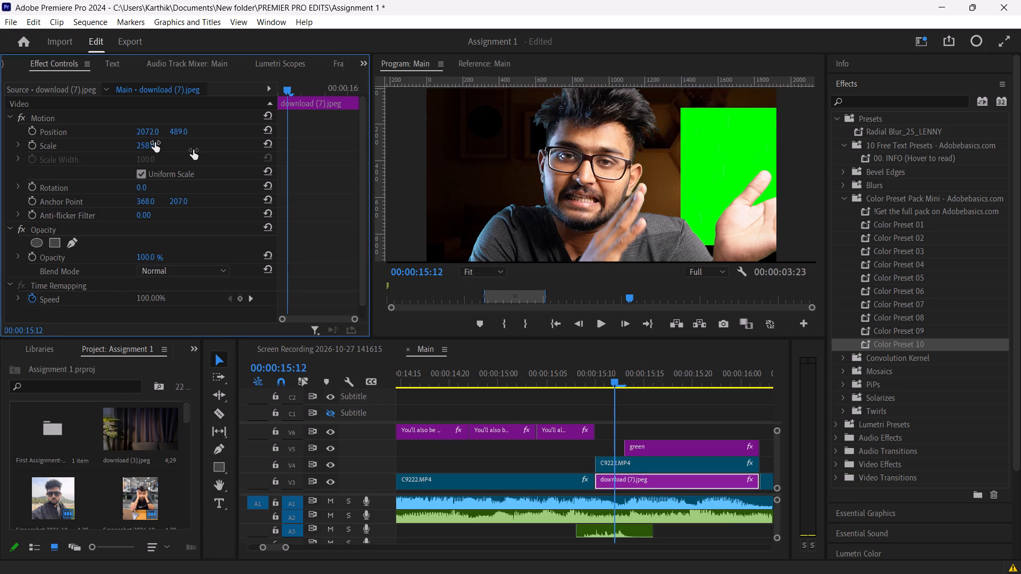
pyautogui.moveTo(147, 130); pyautogui.dragTo(118, 131)
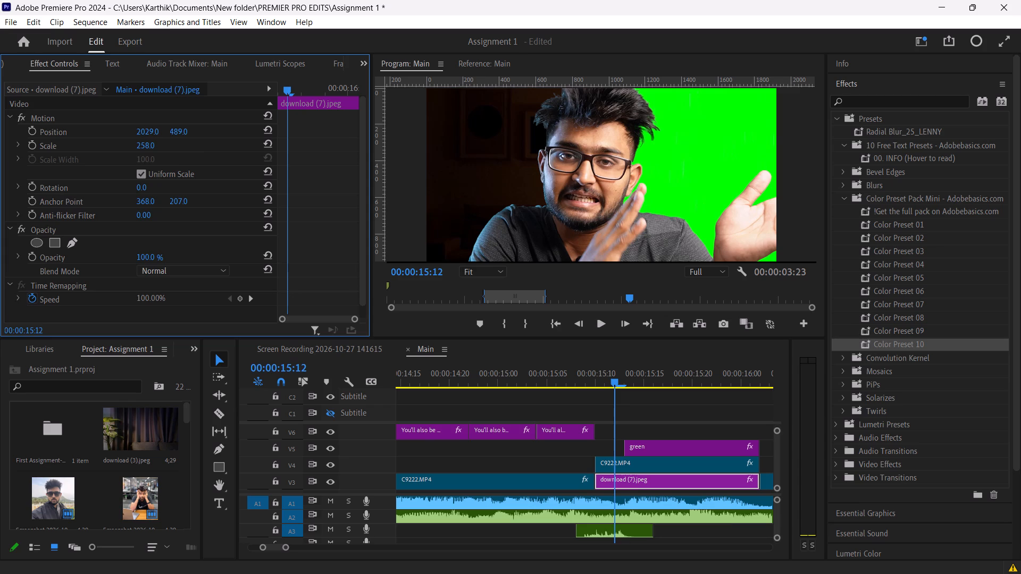
pyautogui.moveTo(118, 131); pyautogui.dragTo(132, 131)
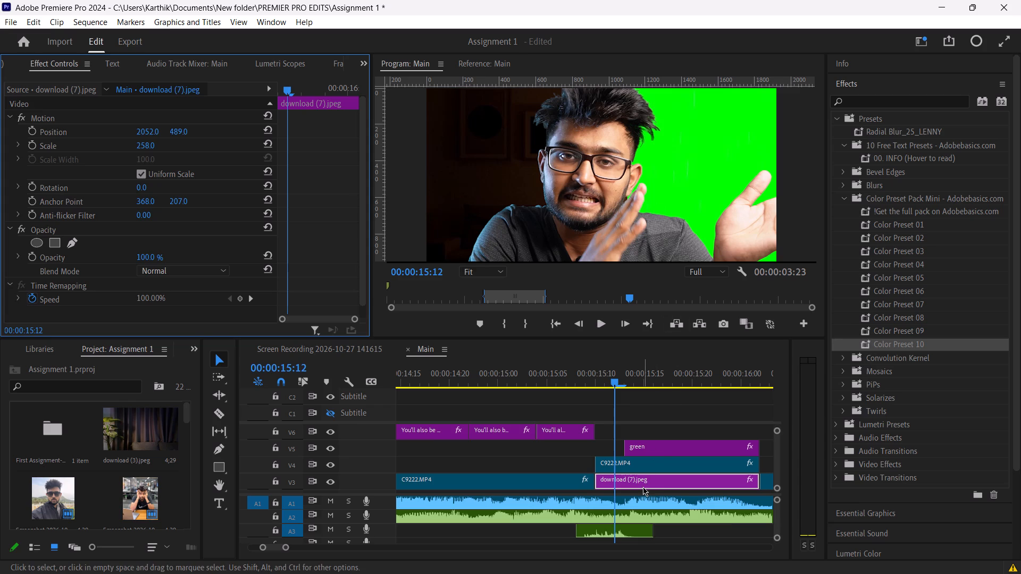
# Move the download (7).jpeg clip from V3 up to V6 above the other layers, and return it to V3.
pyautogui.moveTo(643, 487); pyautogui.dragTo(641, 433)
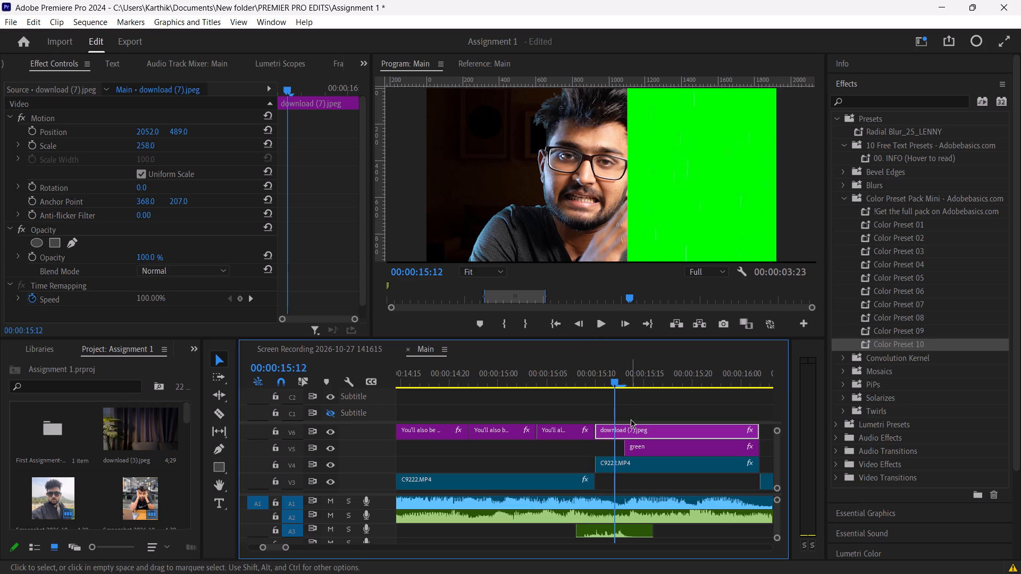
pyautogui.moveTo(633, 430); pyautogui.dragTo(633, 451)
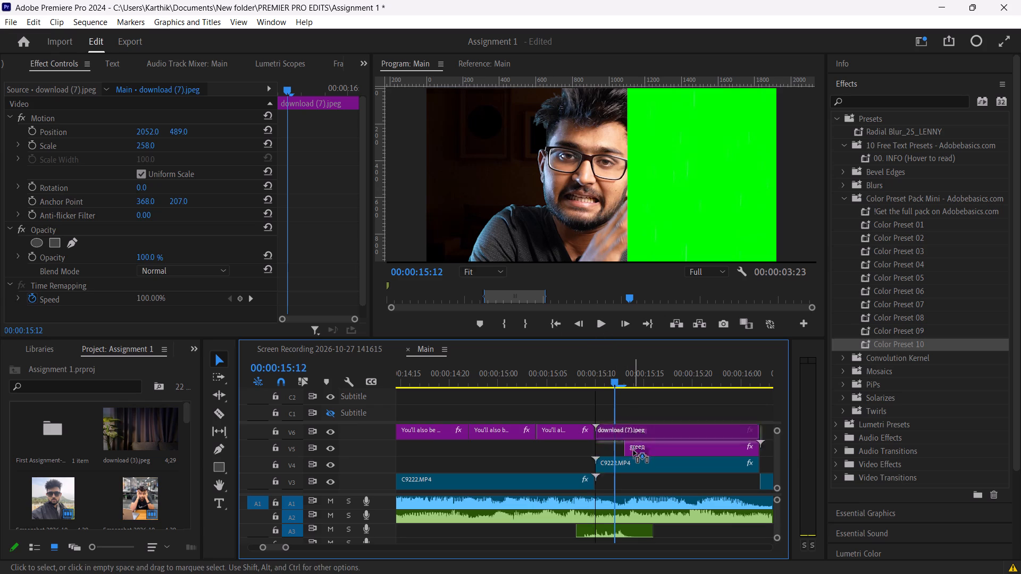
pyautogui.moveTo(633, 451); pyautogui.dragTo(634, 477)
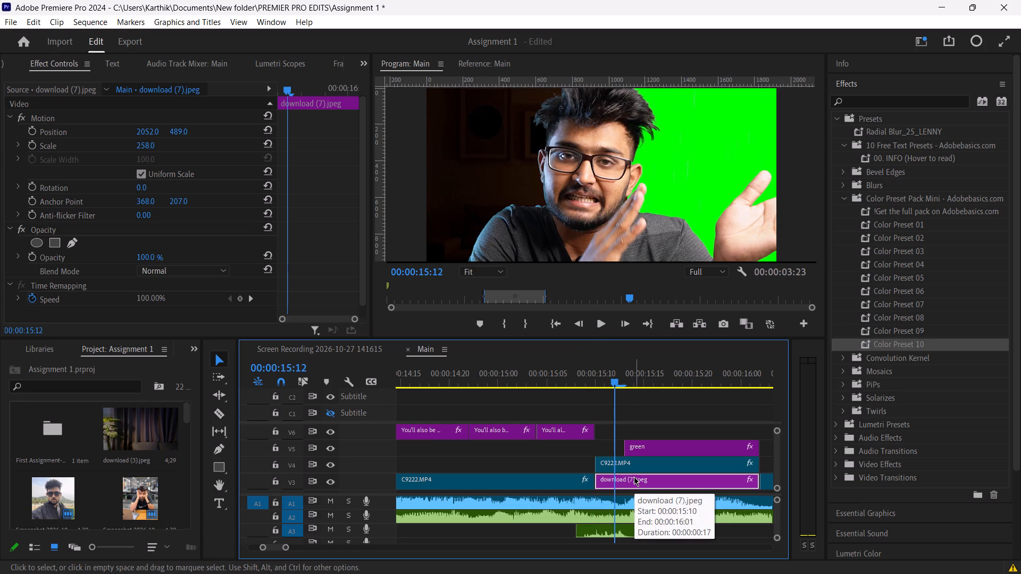
# Reposition the green text over the green background beside the presenter's face, with the playhead at 00:00:15:15.
pyautogui.click(640, 445)
pyautogui.click(640, 445)
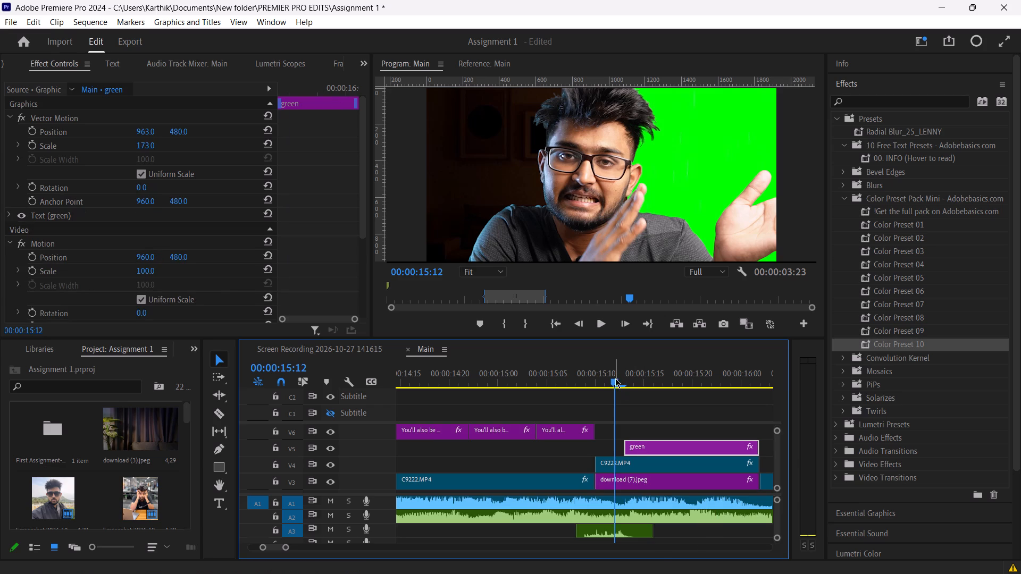
pyautogui.moveTo(612, 378); pyautogui.dragTo(638, 379)
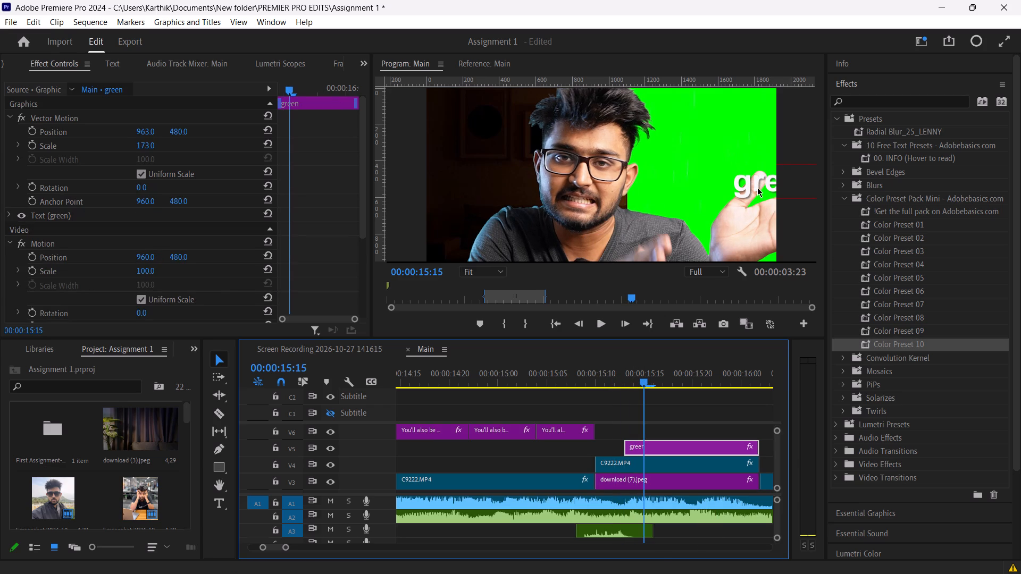
pyautogui.click(757, 188)
pyautogui.moveTo(757, 188); pyautogui.dragTo(684, 183)
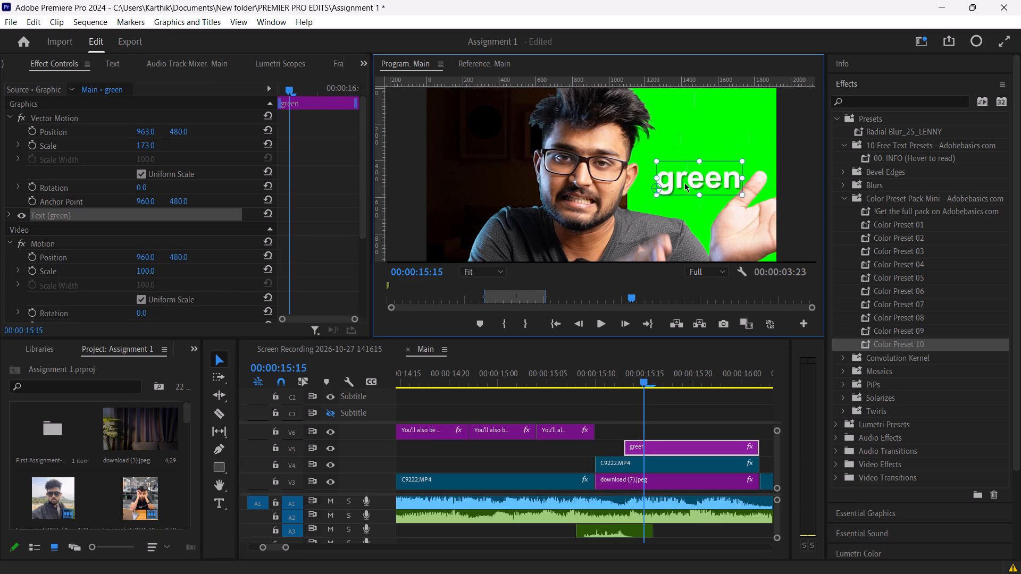
pyautogui.moveTo(684, 183); pyautogui.dragTo(678, 186)
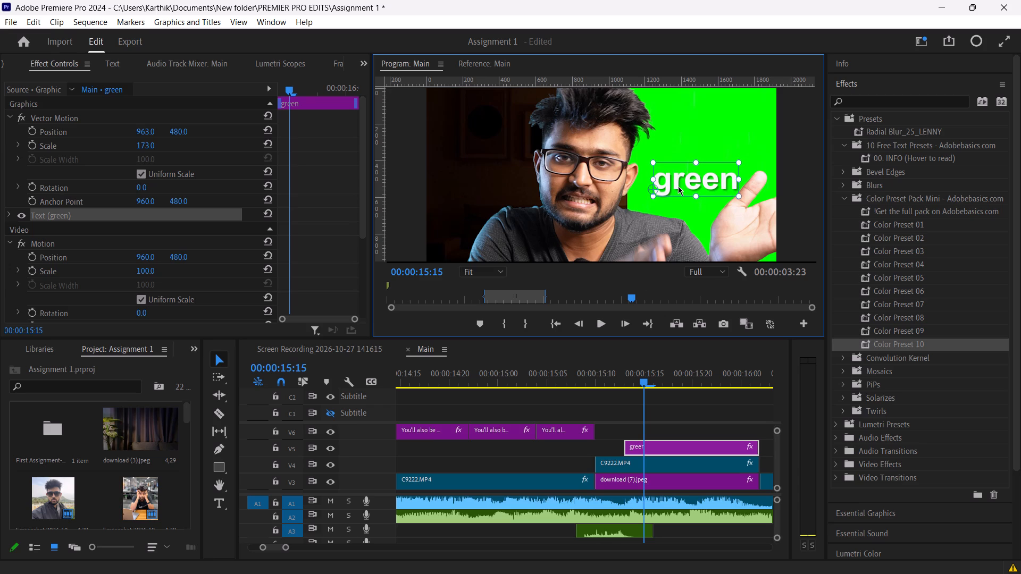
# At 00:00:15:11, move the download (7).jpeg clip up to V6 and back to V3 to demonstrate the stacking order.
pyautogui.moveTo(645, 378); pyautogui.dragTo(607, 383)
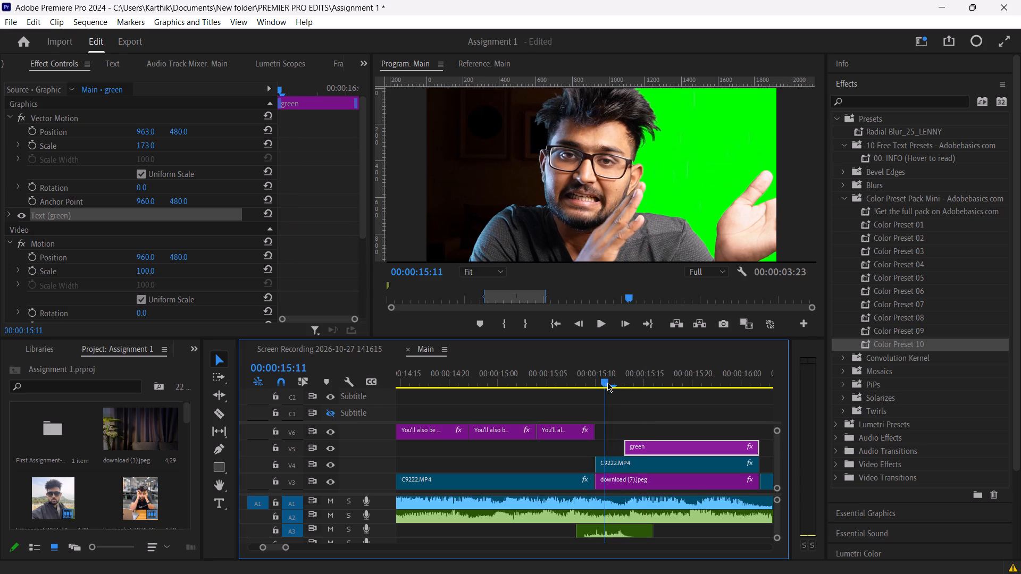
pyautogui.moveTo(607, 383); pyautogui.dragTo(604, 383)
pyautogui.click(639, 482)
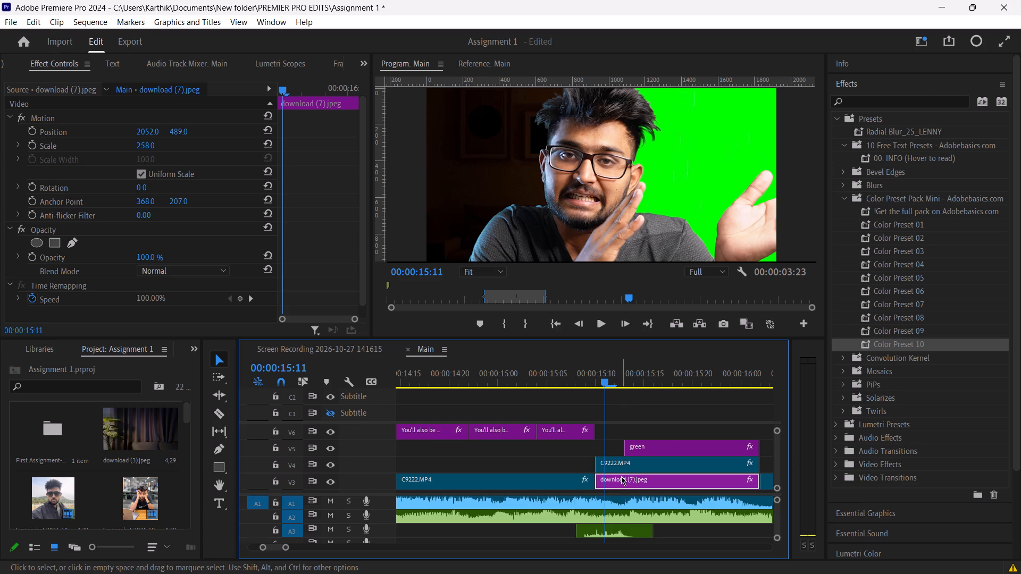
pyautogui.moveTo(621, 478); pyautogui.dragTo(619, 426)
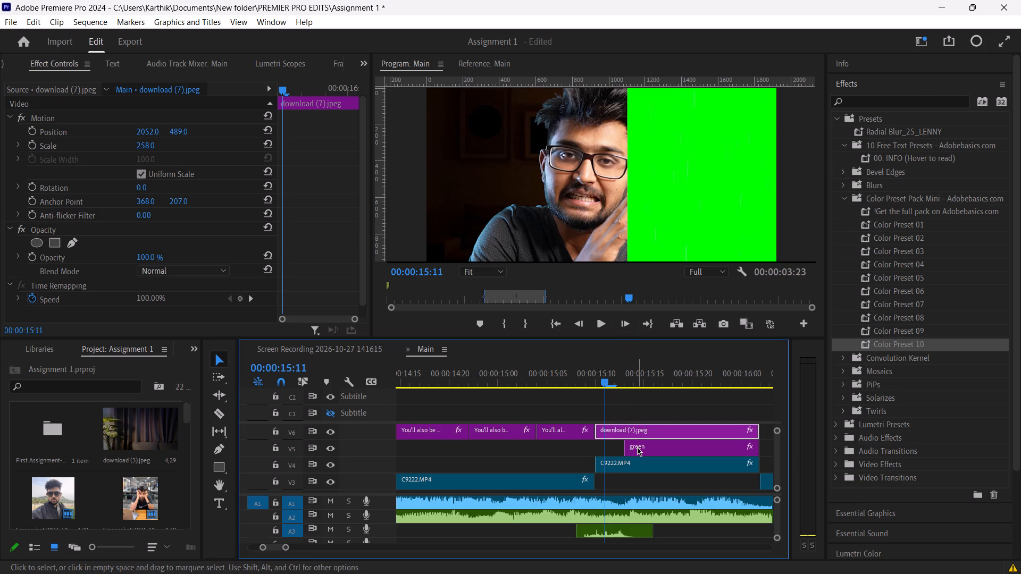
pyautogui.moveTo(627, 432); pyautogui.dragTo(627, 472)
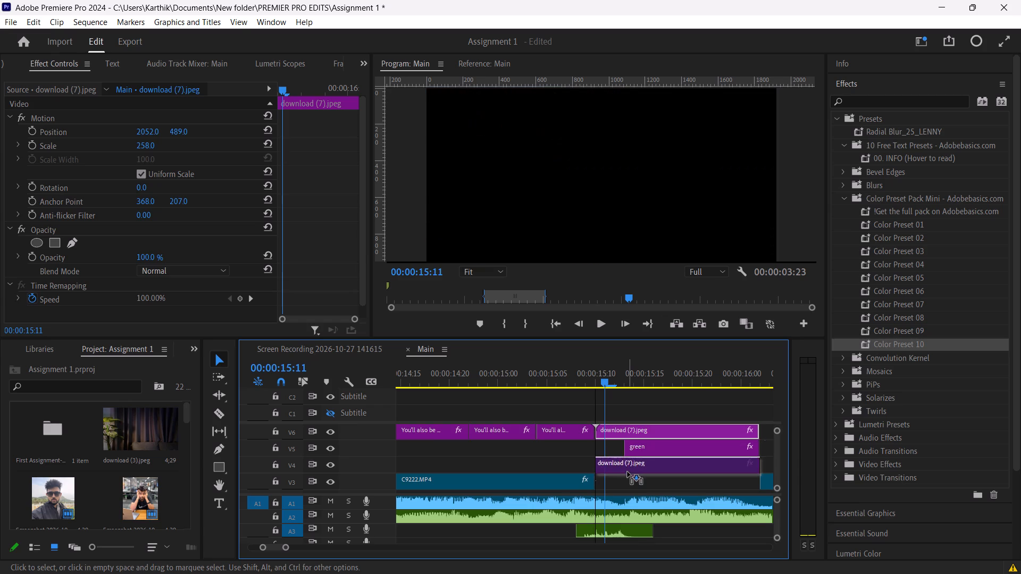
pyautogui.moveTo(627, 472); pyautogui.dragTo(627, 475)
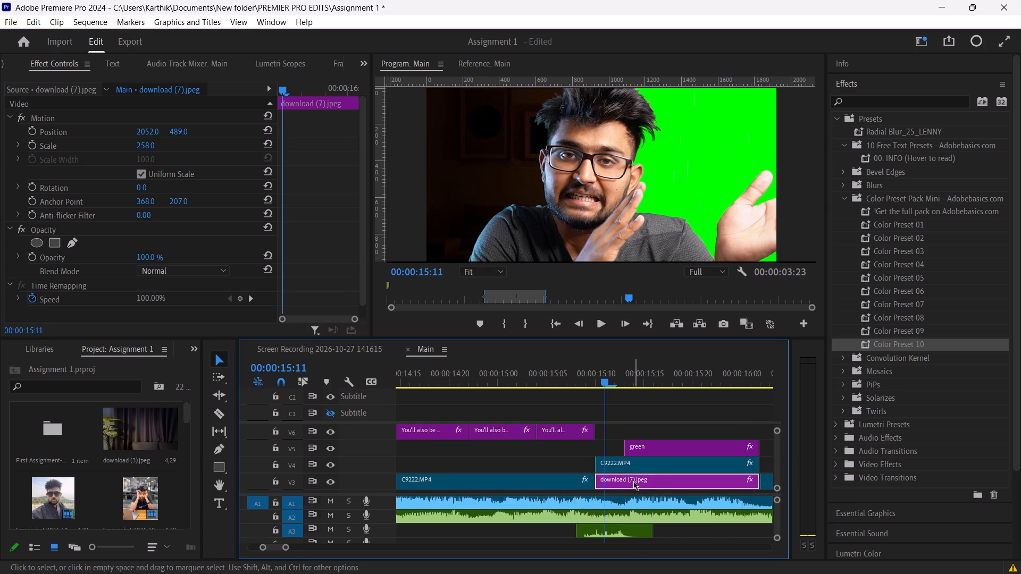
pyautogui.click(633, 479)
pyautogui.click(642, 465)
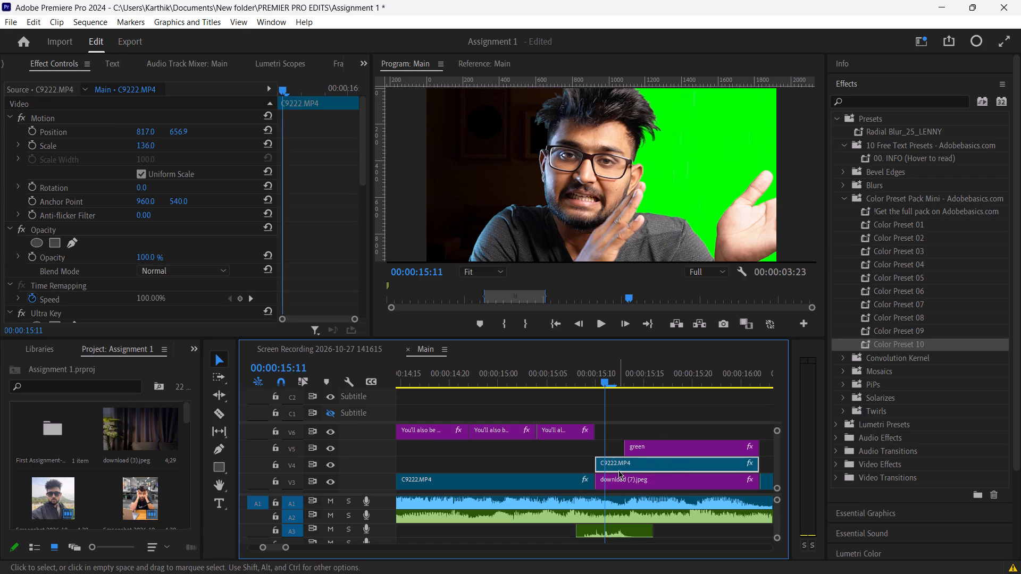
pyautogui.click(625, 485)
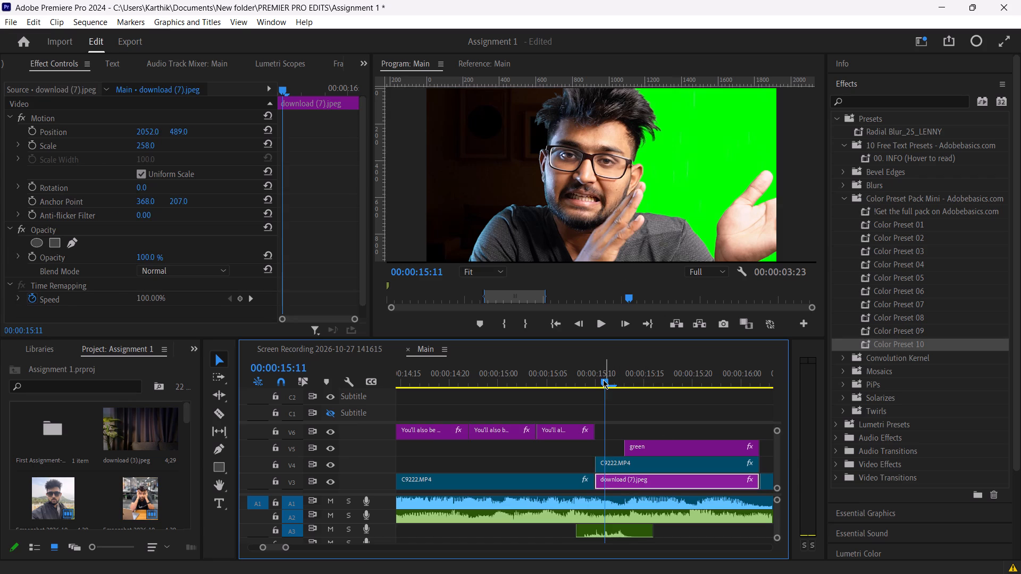
# Examine the blue section around 00:00:16:10, inspecting the download (9).jpeg clip, the C9222.MP4 clip on V4 and the blue text.
pyautogui.moveTo(602, 379); pyautogui.dragTo(788, 389)
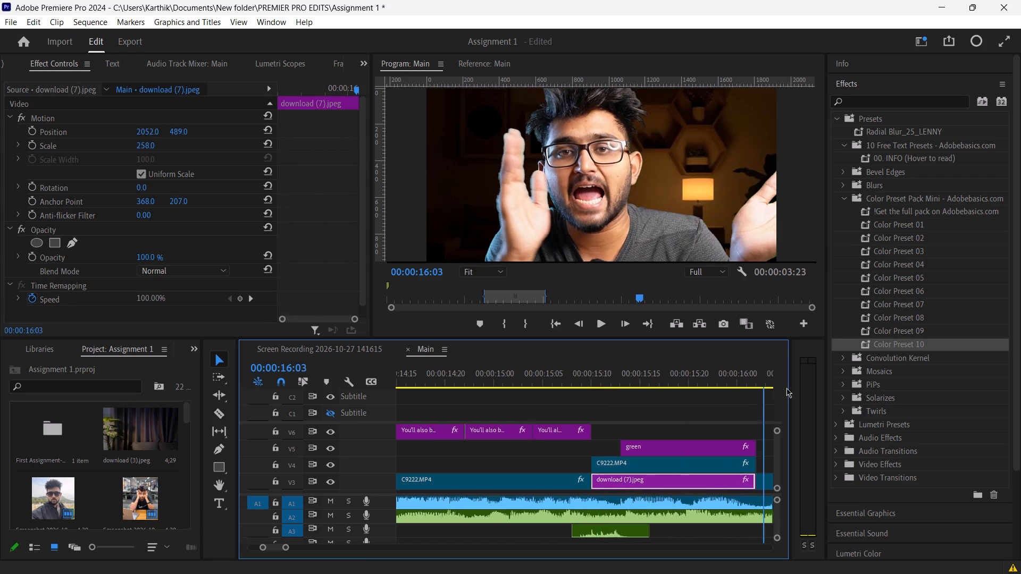
pyautogui.moveTo(788, 389); pyautogui.dragTo(641, 433)
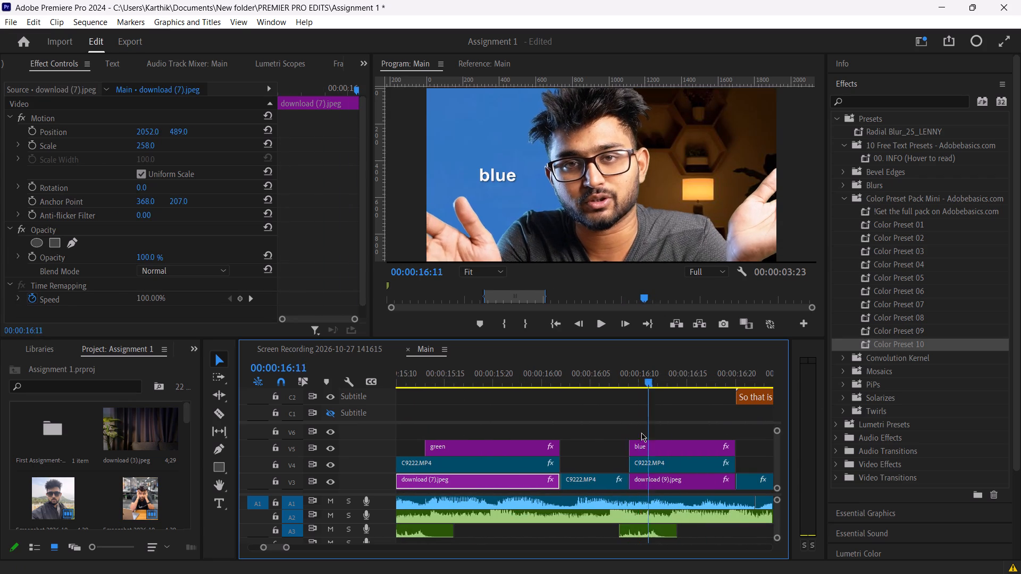
pyautogui.moveTo(641, 433); pyautogui.dragTo(621, 434)
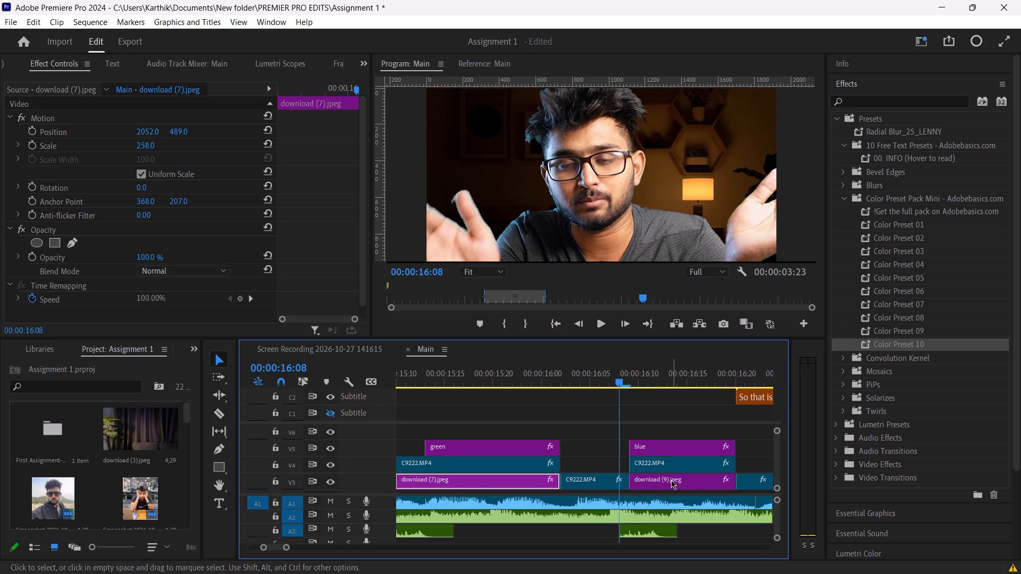
pyautogui.click(672, 482)
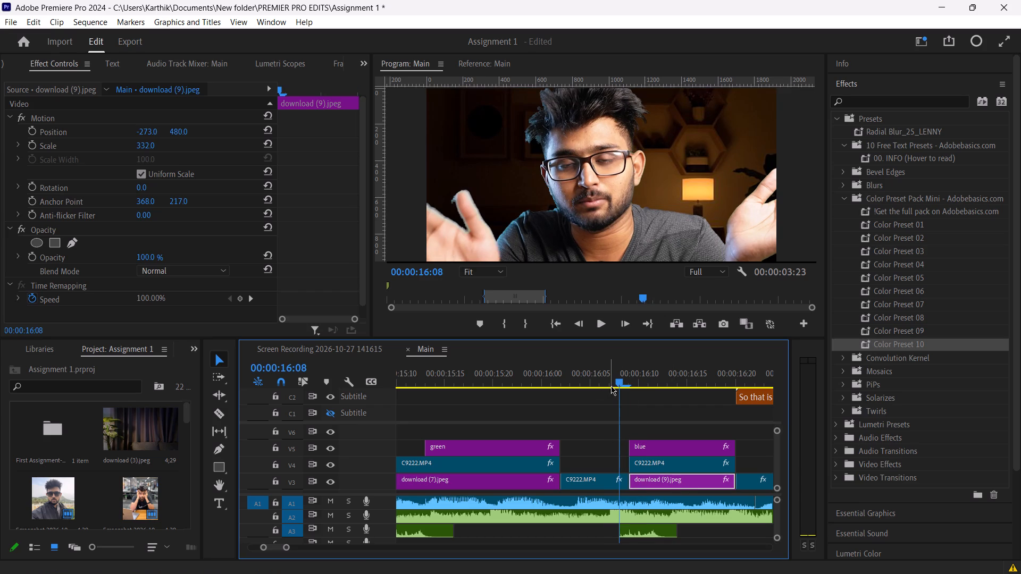
pyautogui.moveTo(620, 379); pyautogui.dragTo(641, 381)
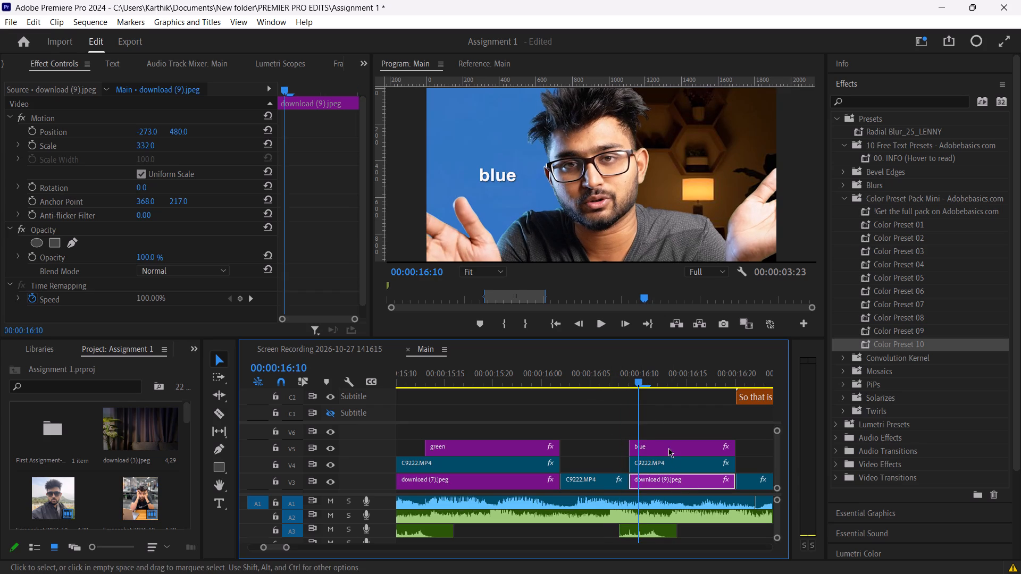
pyautogui.click(674, 463)
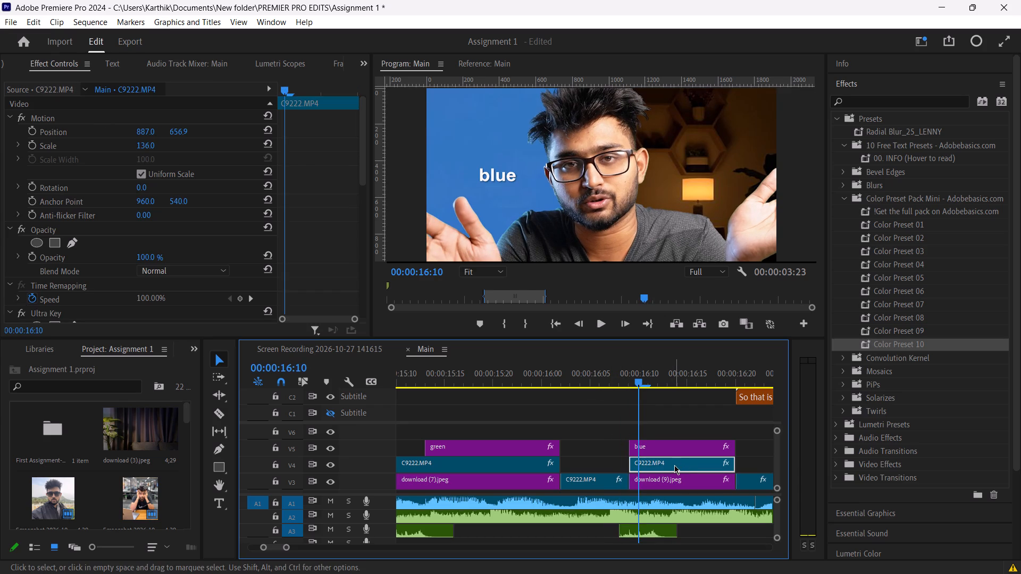
pyautogui.click(672, 446)
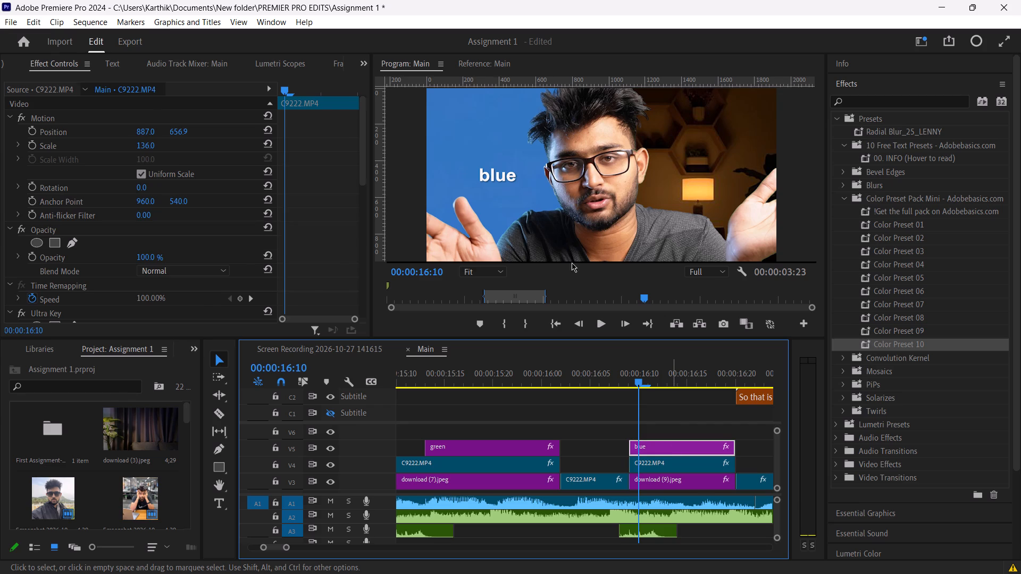
pyautogui.click(493, 185)
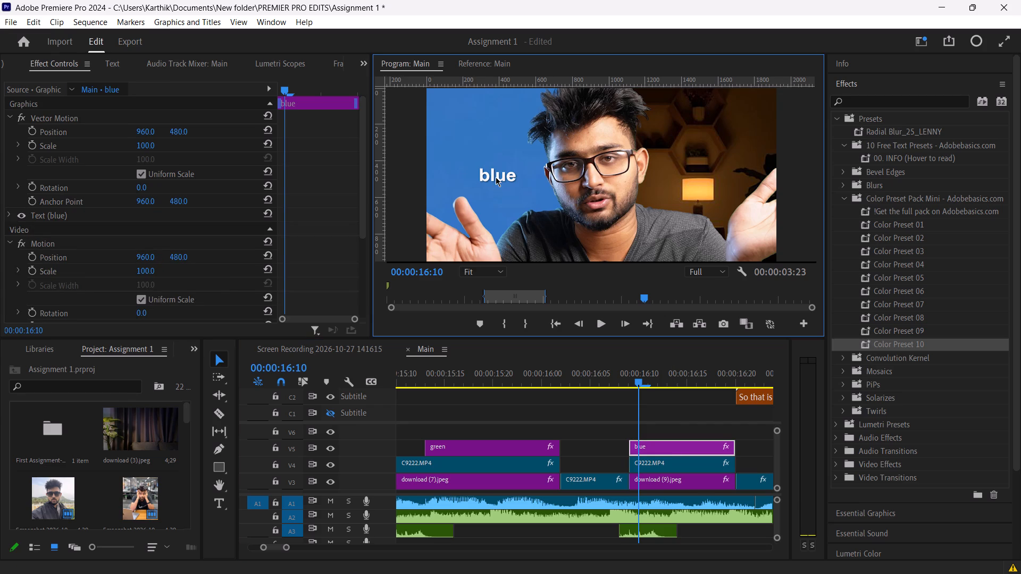
pyautogui.doubleClick(496, 177)
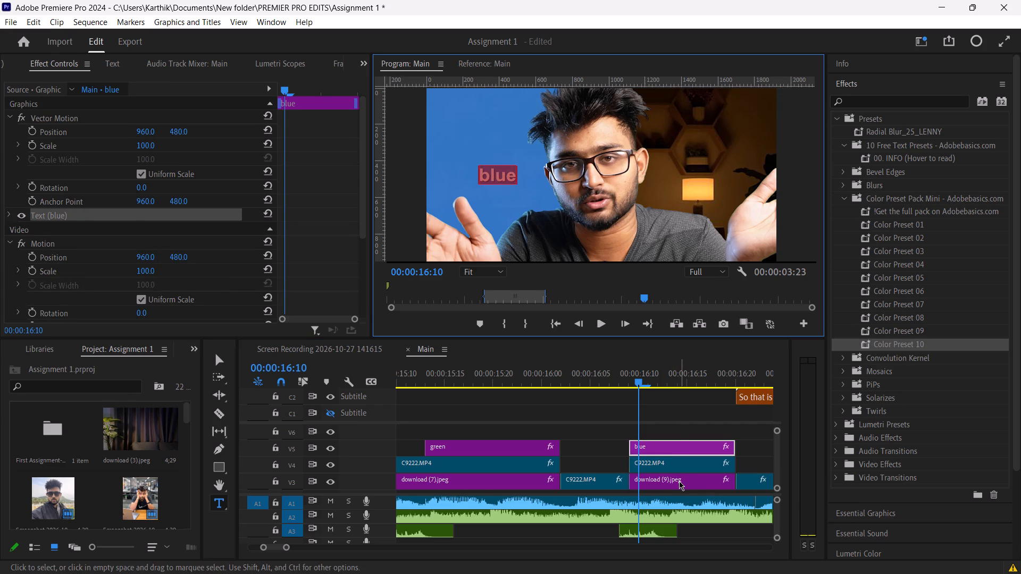
# Set the download (9).jpeg clip on V3 to a horizontal Position of 45.
pyautogui.click(679, 481)
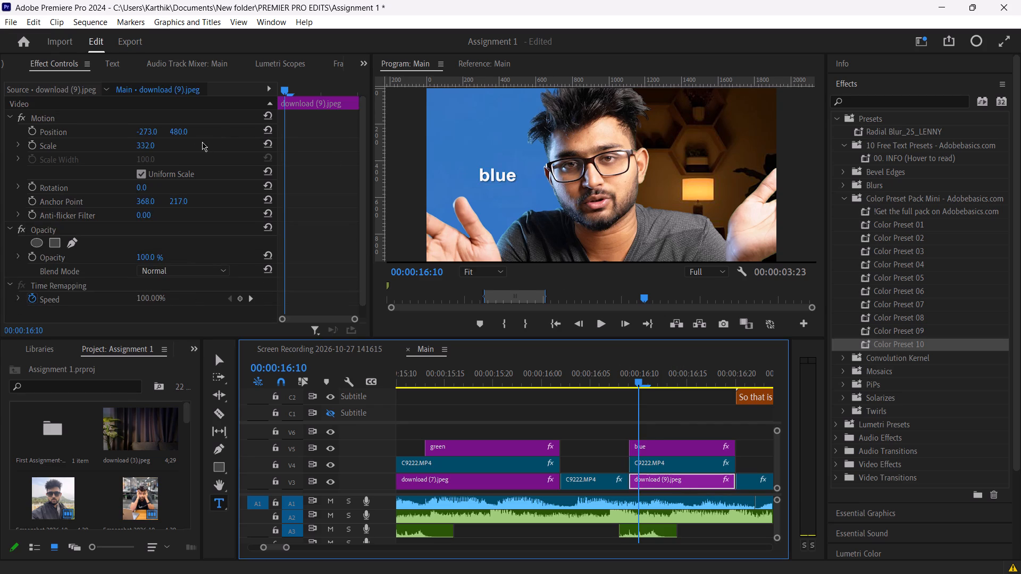
pyautogui.moveTo(147, 129); pyautogui.dragTo(222, 130)
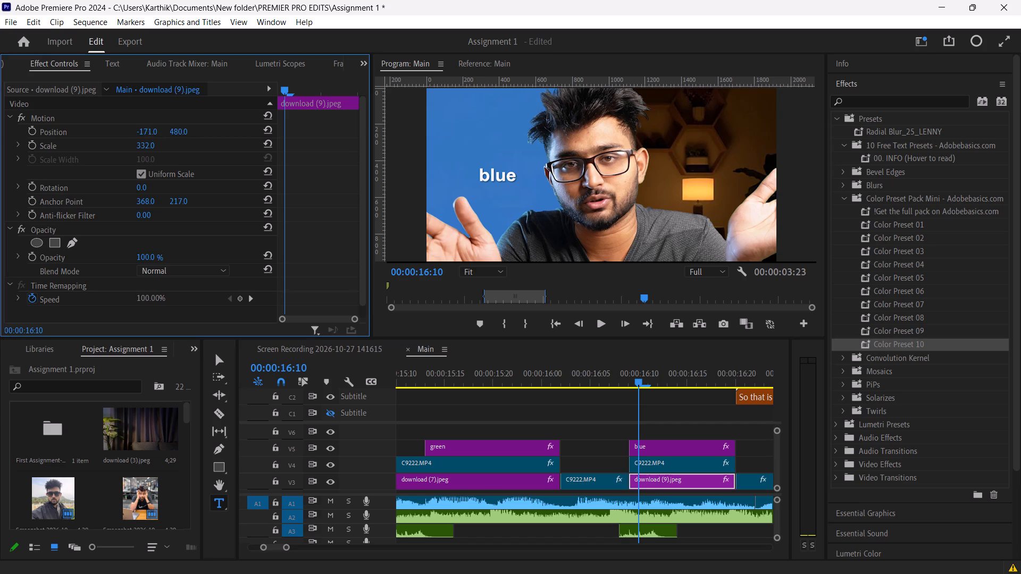
pyautogui.moveTo(222, 130); pyautogui.dragTo(320, 146)
pyautogui.moveTo(152, 129); pyautogui.dragTo(271, 130)
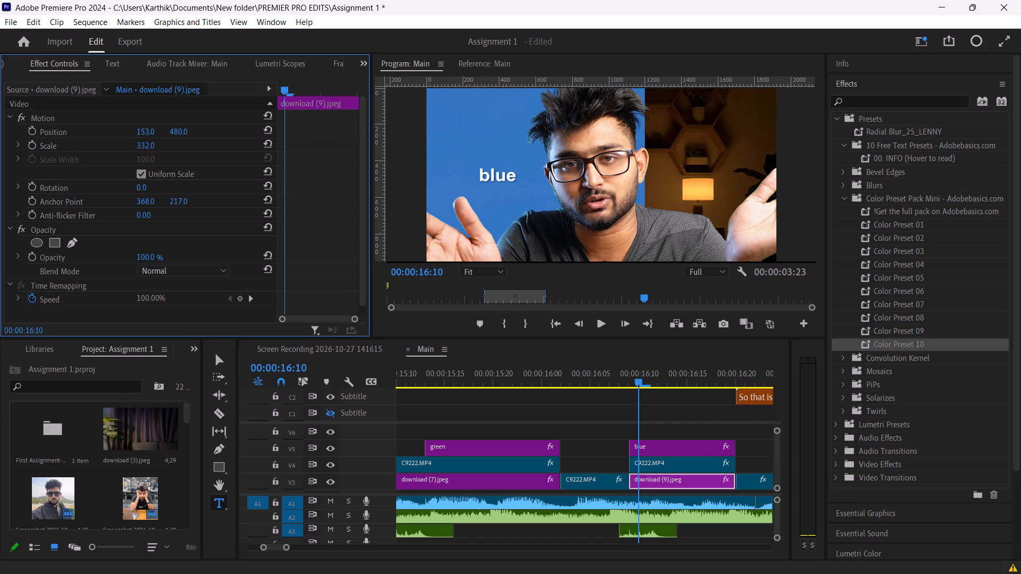
pyautogui.moveTo(271, 130); pyautogui.dragTo(297, 133)
pyautogui.moveTo(152, 129); pyautogui.dragTo(246, 134)
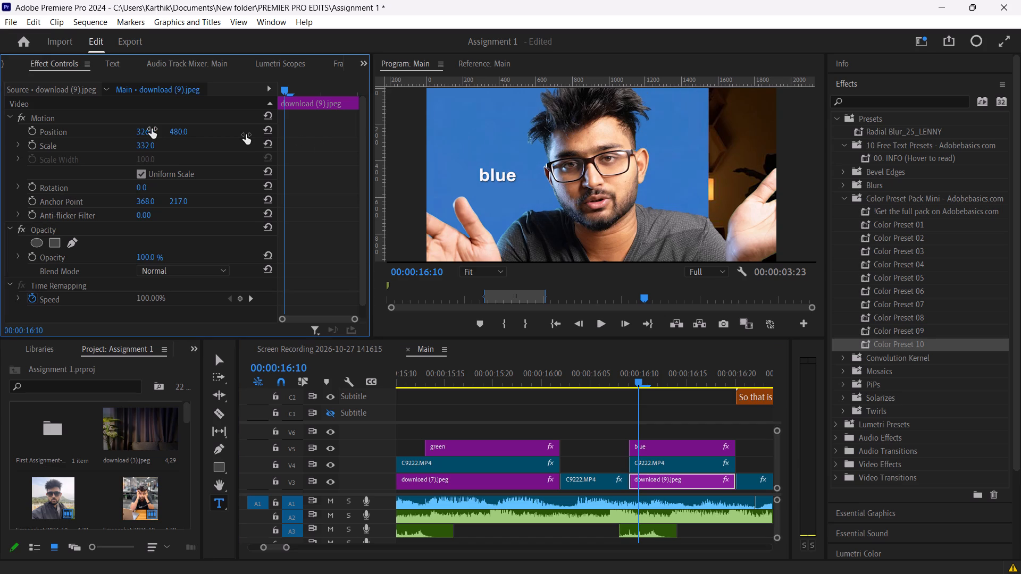
pyautogui.moveTo(152, 129); pyautogui.dragTo(116, 131)
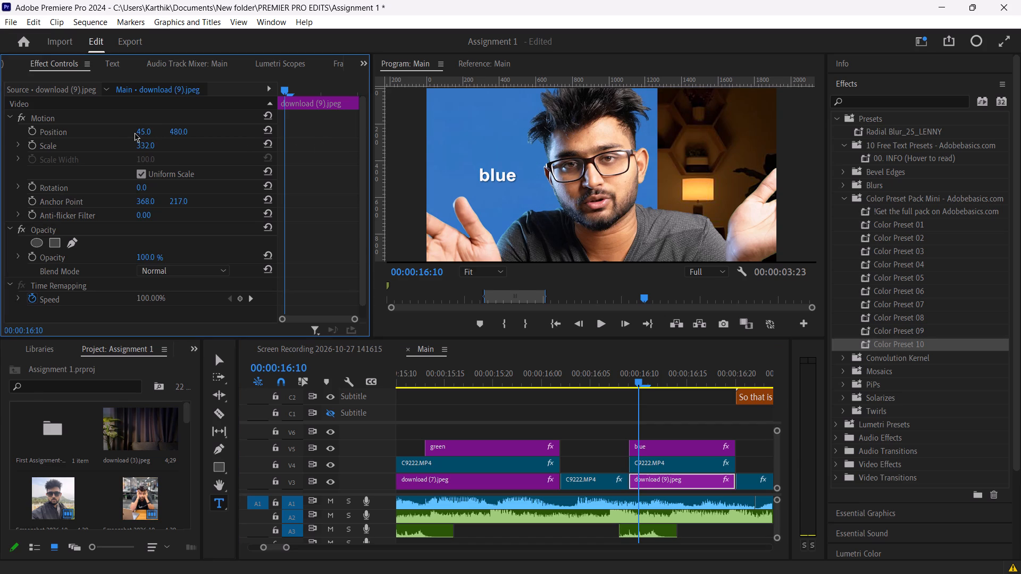
pyautogui.moveTo(135, 133); pyautogui.dragTo(151, 130)
pyautogui.moveTo(151, 130); pyautogui.dragTo(108, 131)
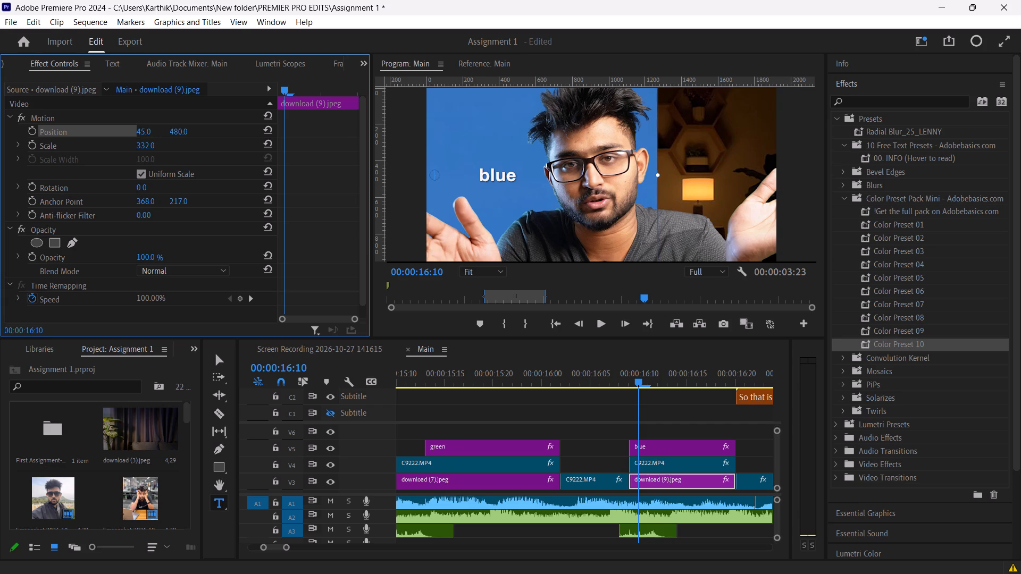
# Set the download (9).jpeg clip's horizontal Position to -220, shifting the edge of the blue background behind the presenter.
pyautogui.moveTo(108, 131); pyautogui.dragTo(81, 132)
pyautogui.moveTo(152, 129); pyautogui.dragTo(80, 140)
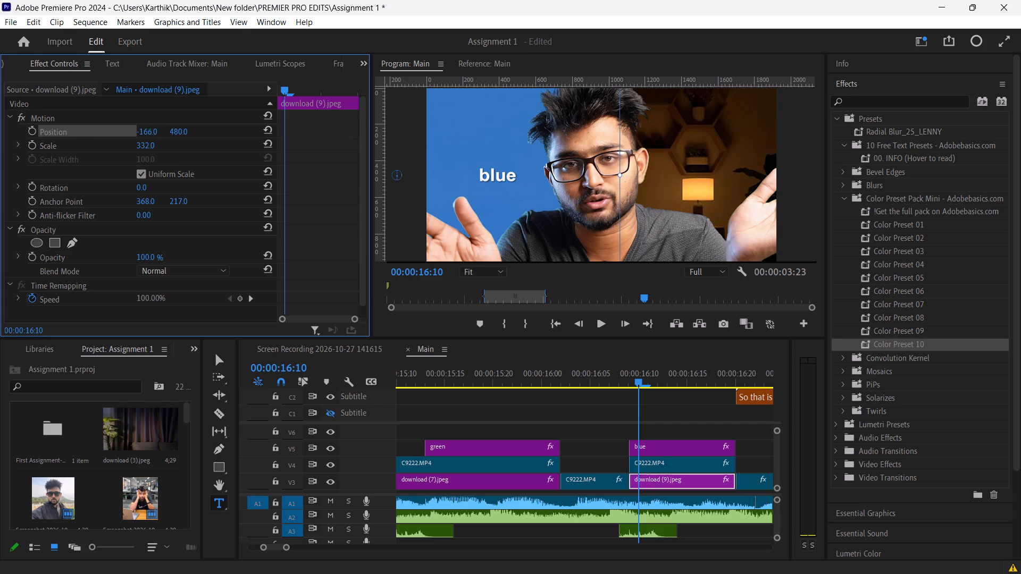
pyautogui.moveTo(80, 140); pyautogui.dragTo(48, 128)
pyautogui.moveTo(150, 130); pyautogui.dragTo(114, 135)
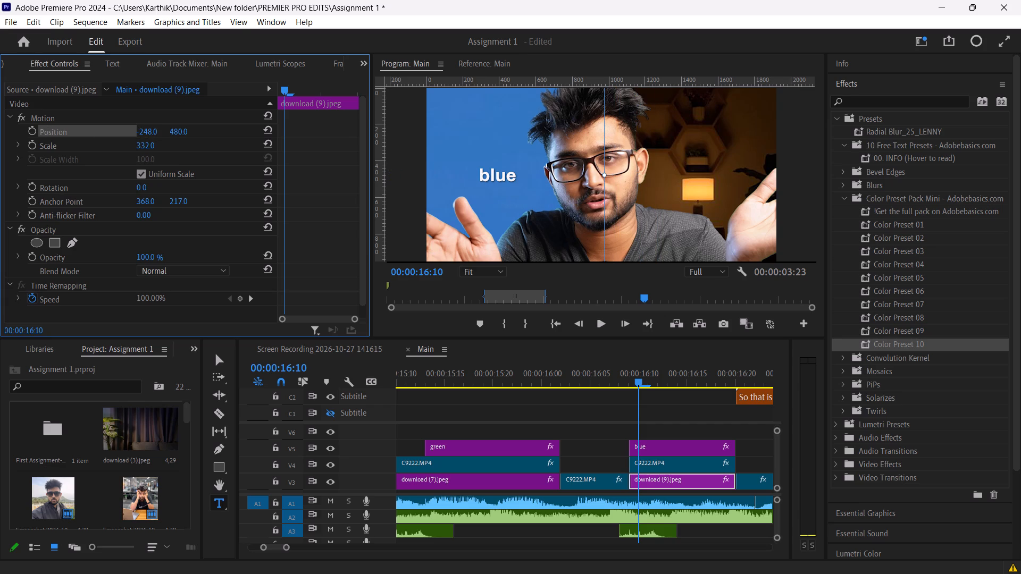
pyautogui.moveTo(114, 135); pyautogui.dragTo(238, 157)
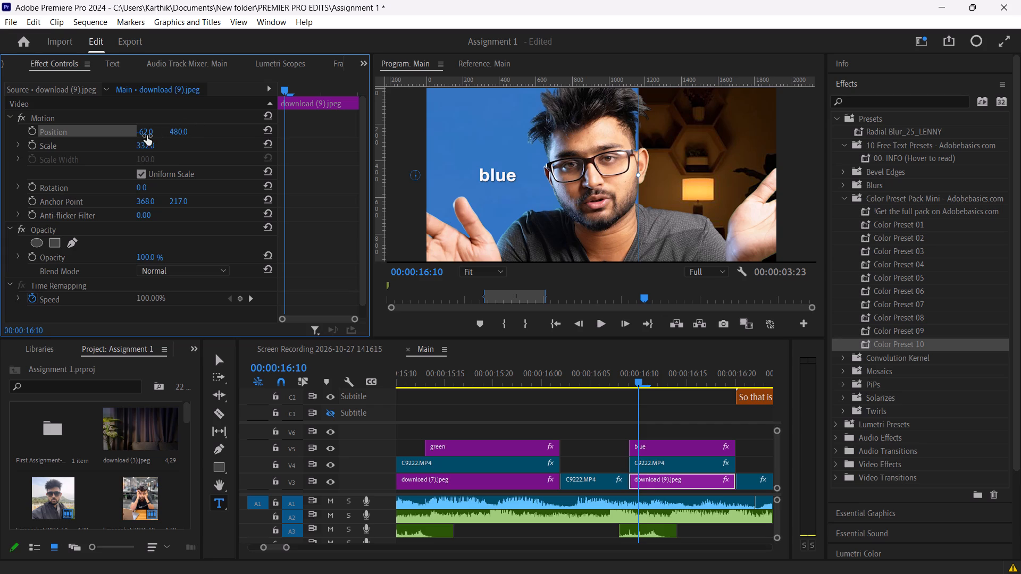
pyautogui.moveTo(146, 129); pyautogui.dragTo(82, 132)
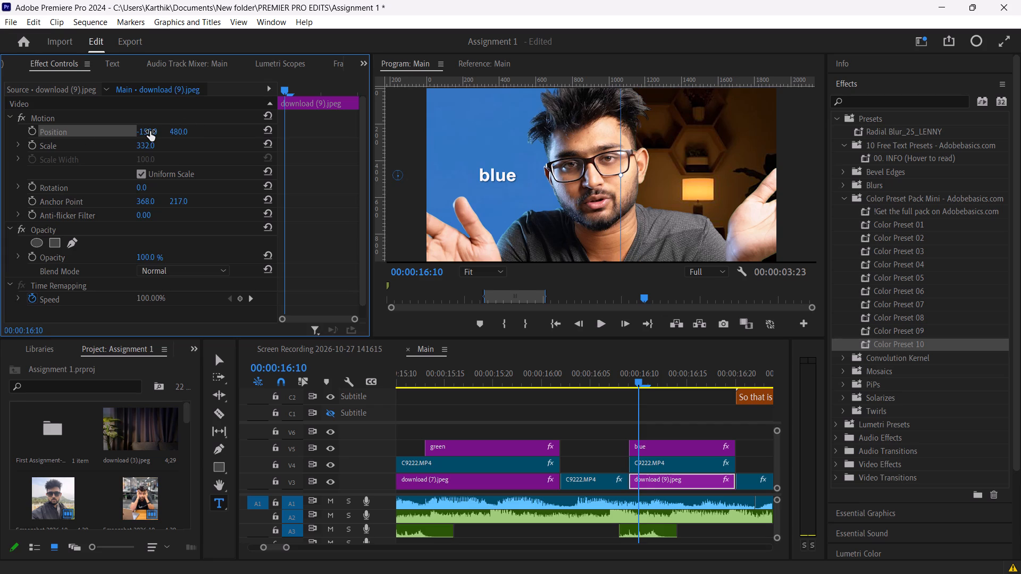
pyautogui.moveTo(147, 132); pyautogui.dragTo(110, 141)
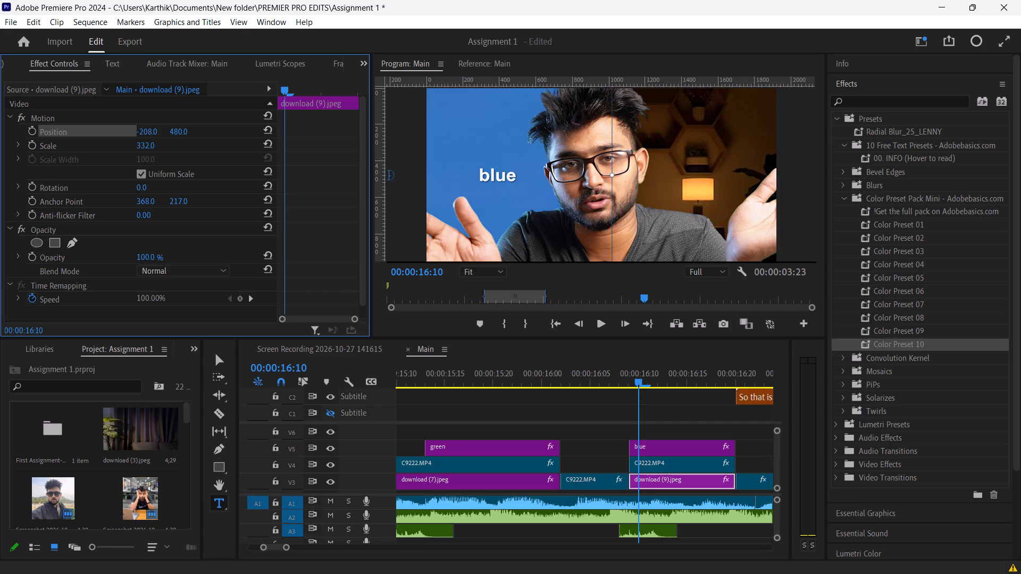
pyautogui.moveTo(110, 141); pyautogui.dragTo(100, 137)
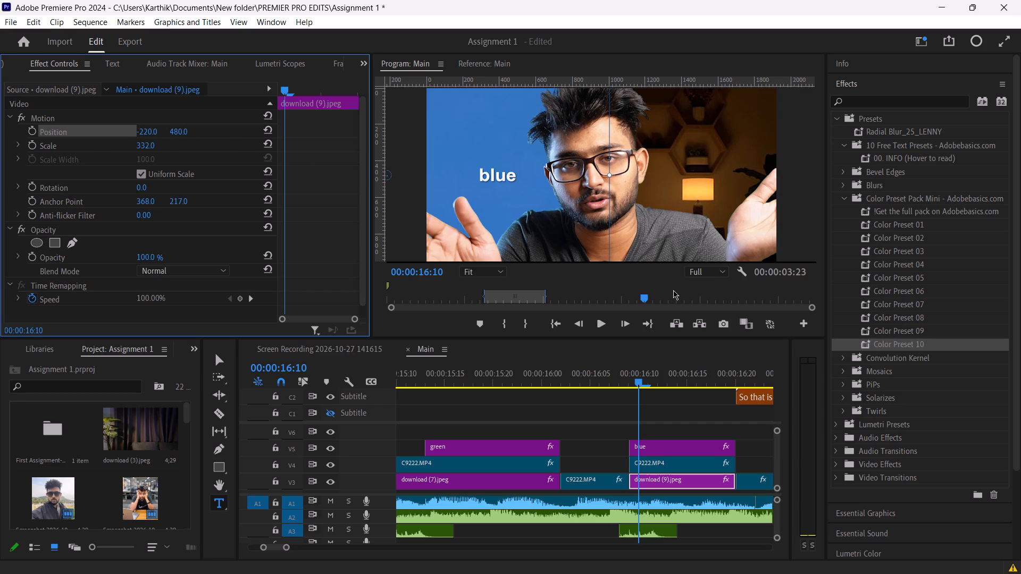
# Review the green and blue sections between 00:00:15:11 and 00:00:17:00, checking the download (7).jpeg clip's settings along the way.
pyautogui.moveTo(638, 381); pyautogui.dragTo(673, 383)
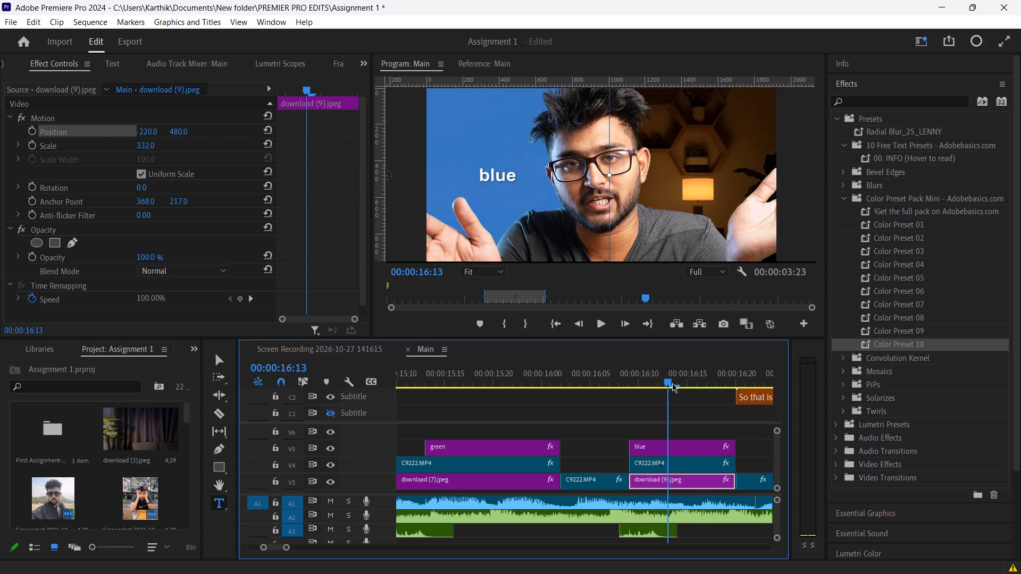
pyautogui.moveTo(673, 383); pyautogui.dragTo(614, 391)
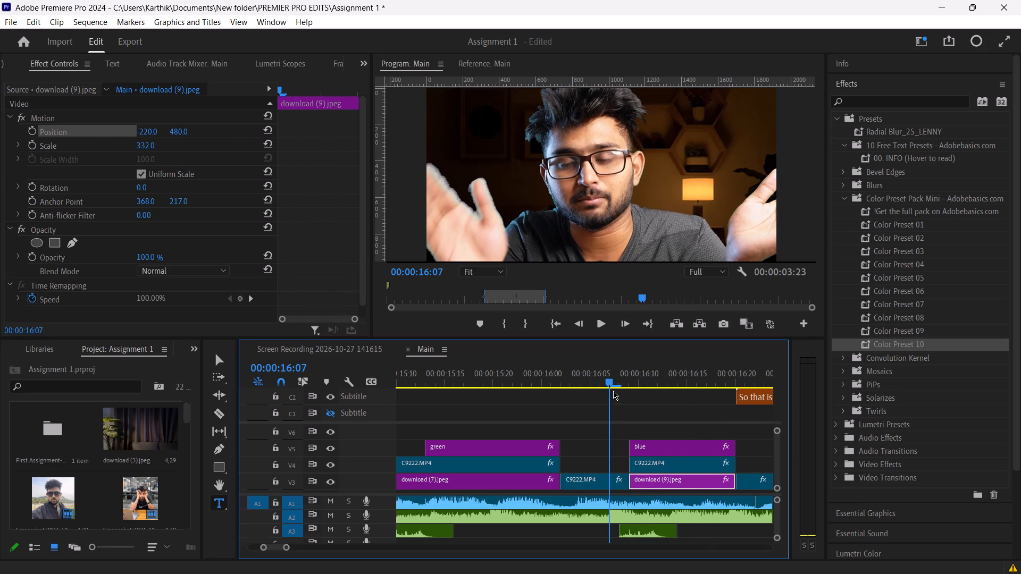
pyautogui.moveTo(614, 391); pyautogui.dragTo(643, 396)
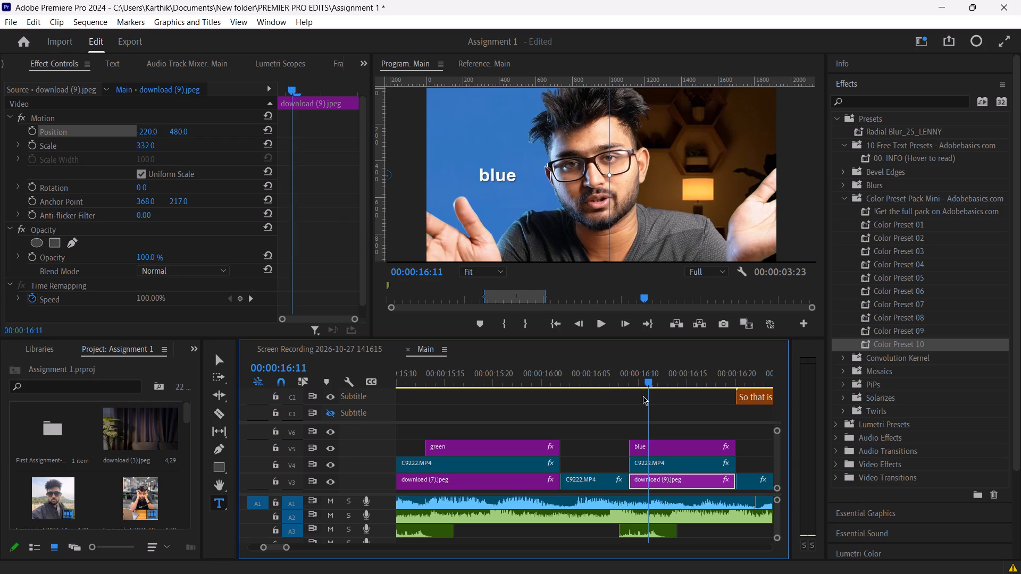
pyautogui.moveTo(643, 396); pyautogui.dragTo(637, 345)
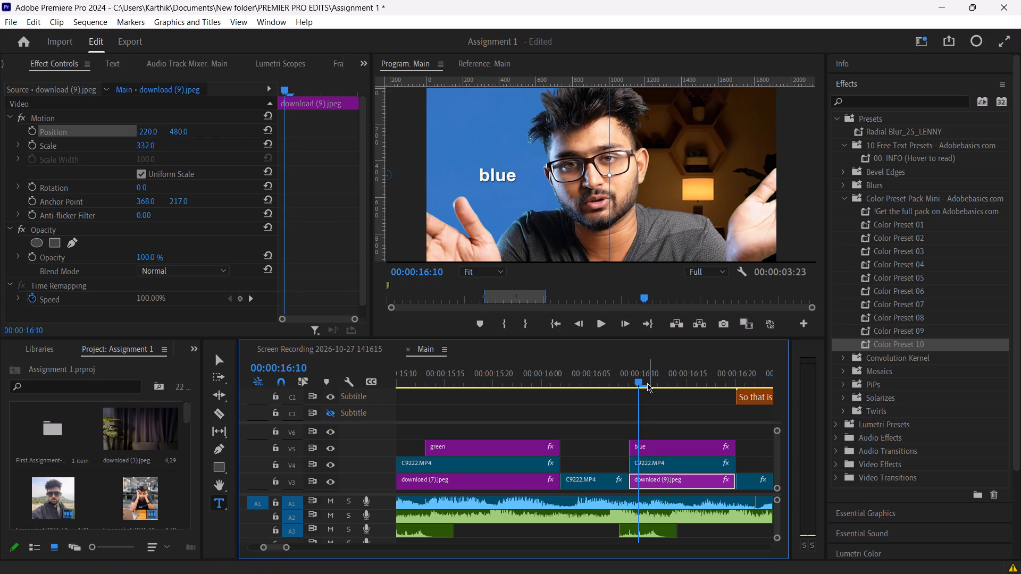
pyautogui.moveTo(639, 381); pyautogui.dragTo(405, 407)
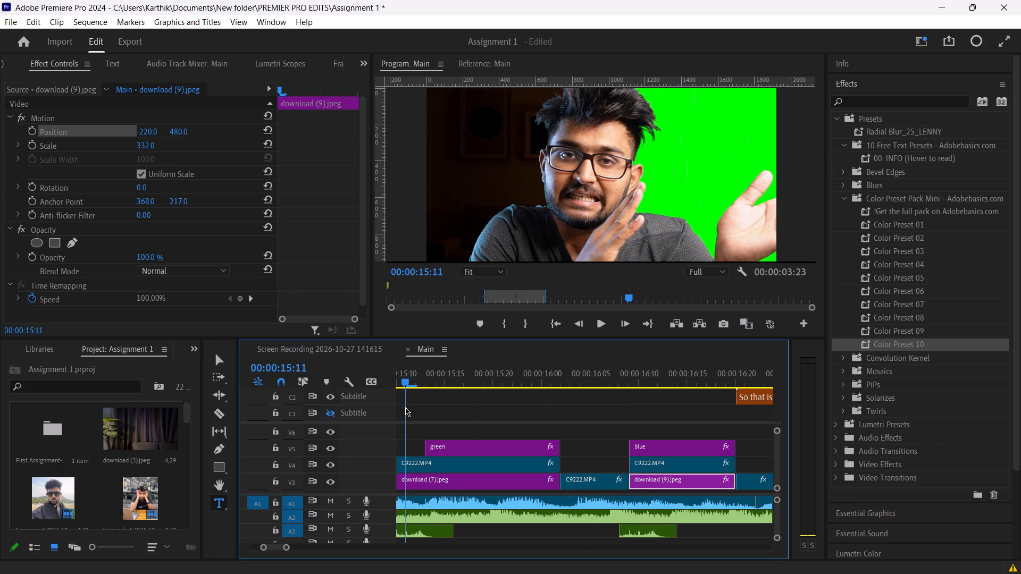
pyautogui.moveTo(405, 407); pyautogui.dragTo(405, 407)
pyautogui.click(456, 480)
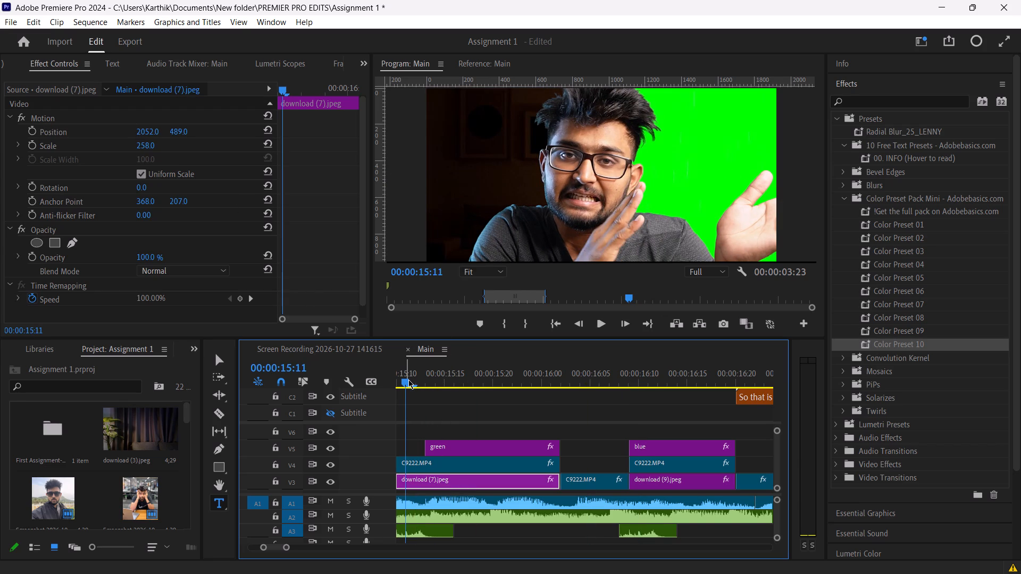
pyautogui.moveTo(408, 379); pyautogui.dragTo(512, 391)
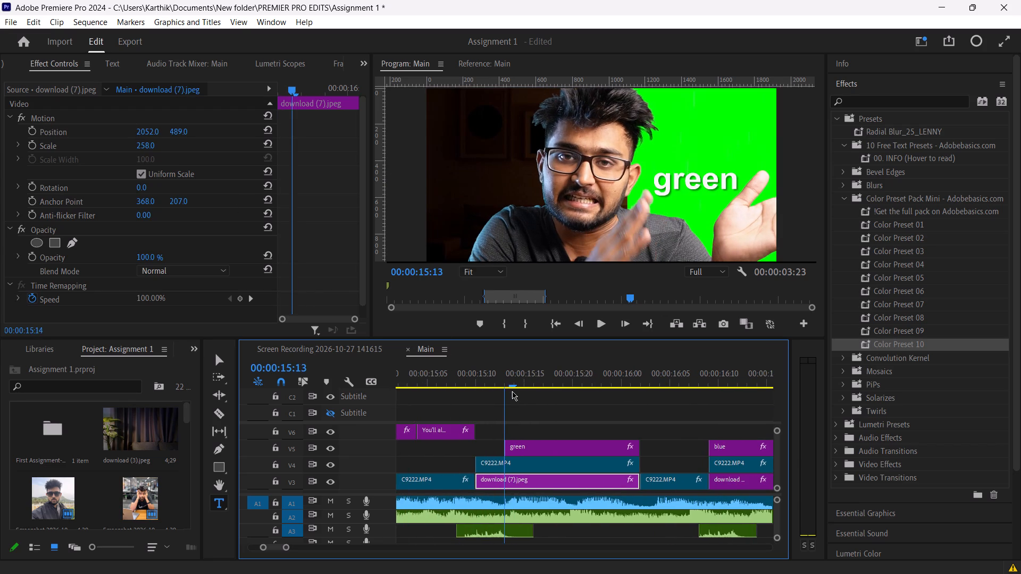
pyautogui.moveTo(512, 391); pyautogui.dragTo(551, 394)
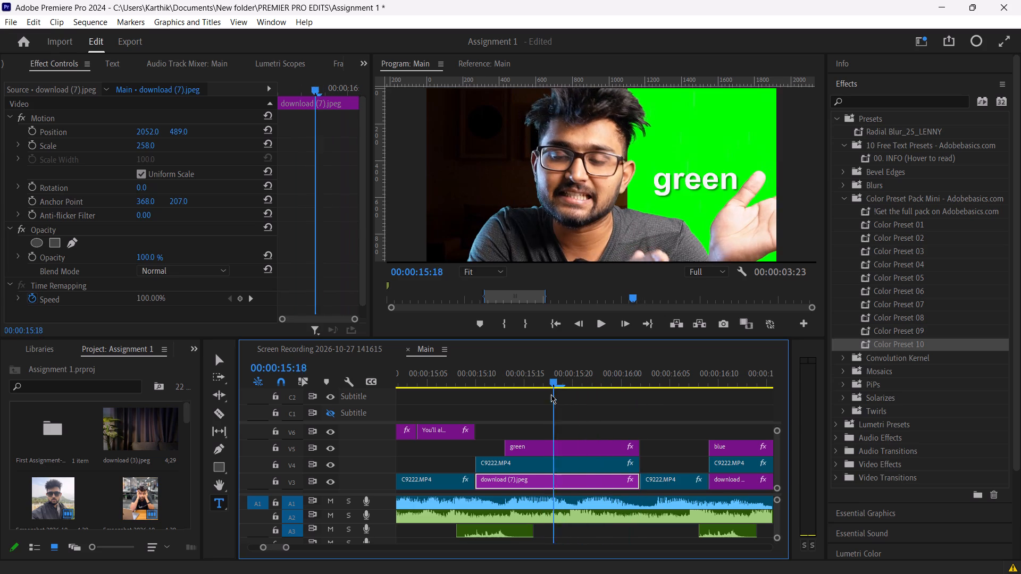
pyautogui.moveTo(551, 394); pyautogui.dragTo(630, 525)
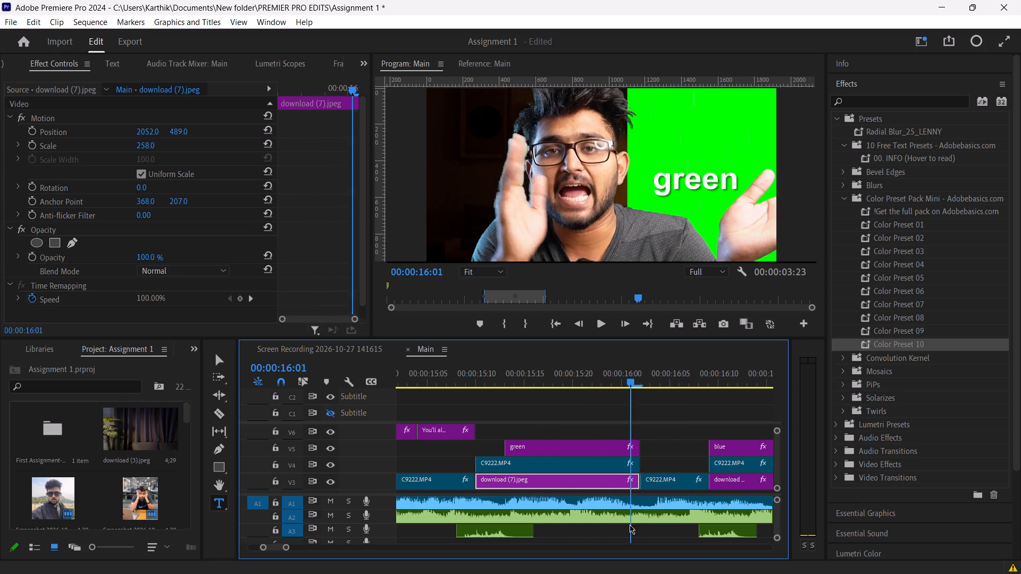
pyautogui.moveTo(630, 525); pyautogui.dragTo(818, 573)
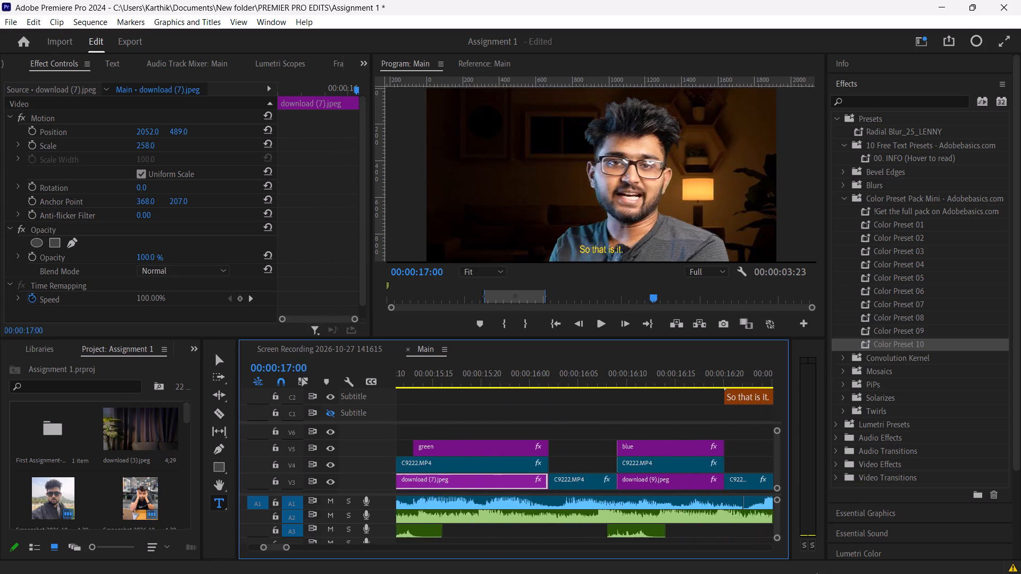
pyautogui.moveTo(818, 573); pyautogui.dragTo(527, 573)
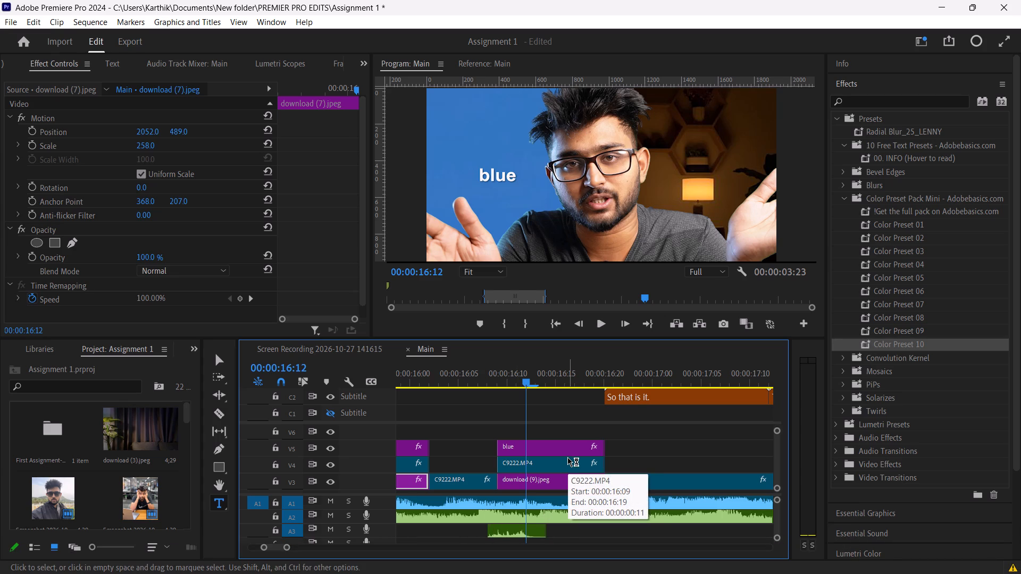
# Inspect the blue stack at 00:00:16:12: download (9).jpeg on V3, C9222.MP4 on V4, and all three layers selected together with the blue text.
pyautogui.click(554, 485)
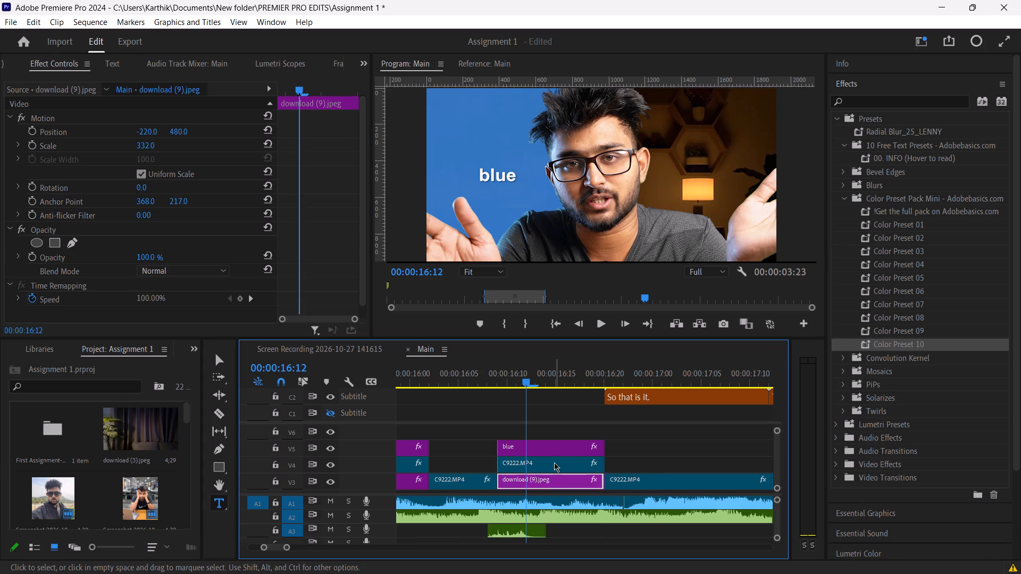
pyautogui.click(558, 454)
pyautogui.click(559, 462)
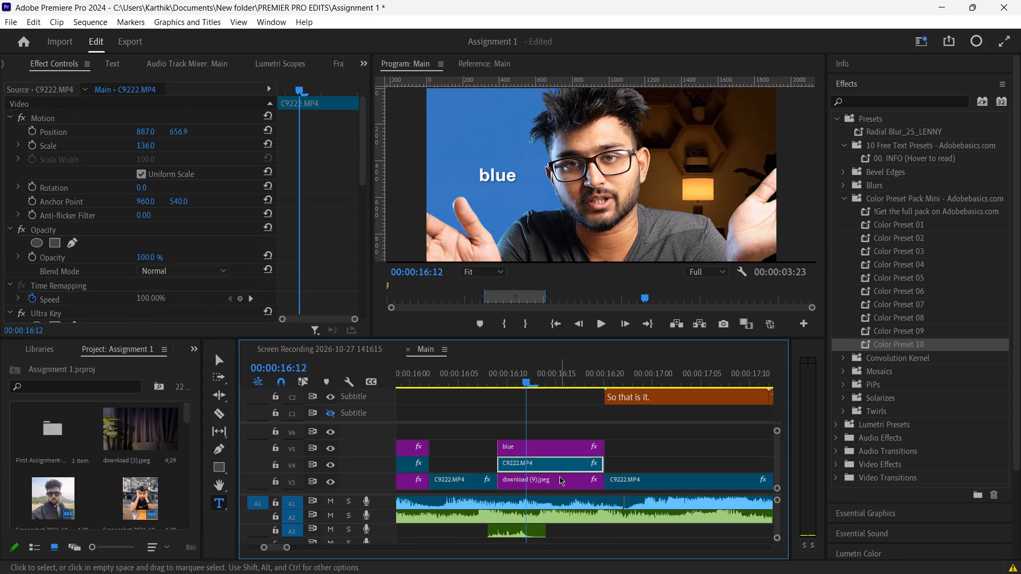
pyautogui.click(560, 484)
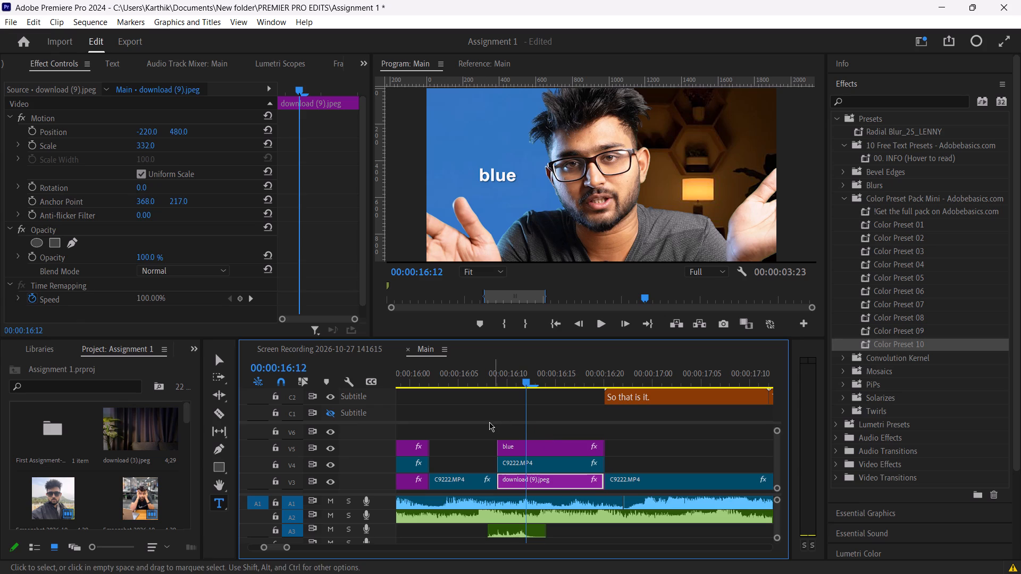
pyautogui.moveTo(489, 422); pyautogui.dragTo(614, 435)
pyautogui.moveTo(534, 428); pyautogui.dragTo(573, 480)
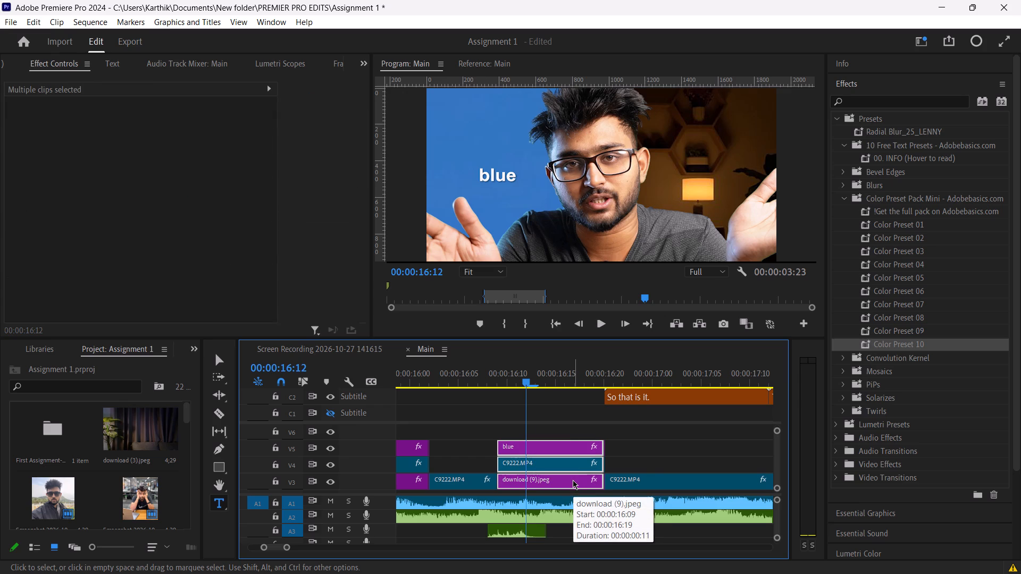
# Compare the settings of download (7).jpeg at 00:00:15:11 with those of download (9).jpeg at 00:00:16:12.
pyautogui.moveTo(525, 381); pyautogui.dragTo(397, 420)
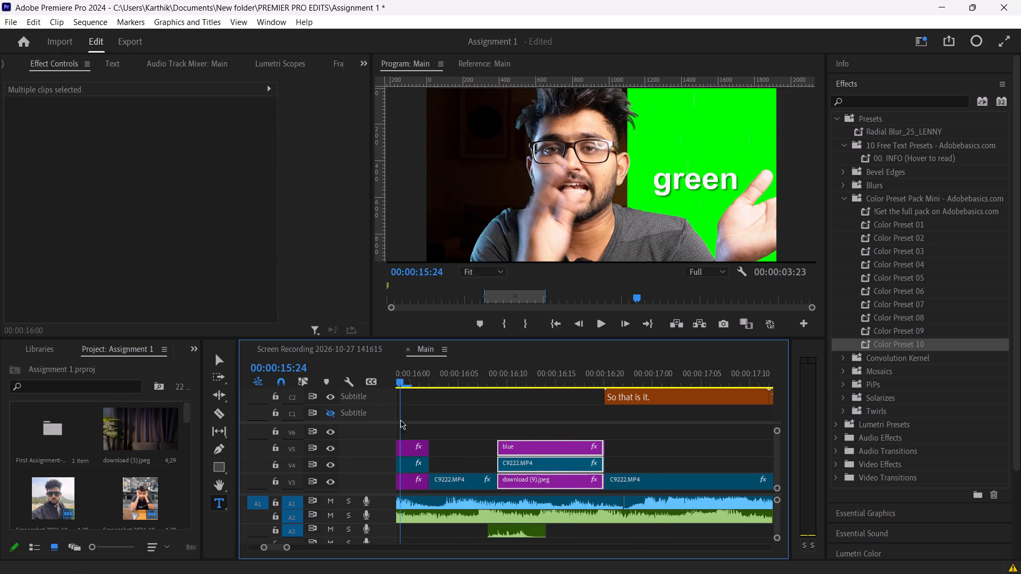
pyautogui.moveTo(397, 420); pyautogui.dragTo(512, 447)
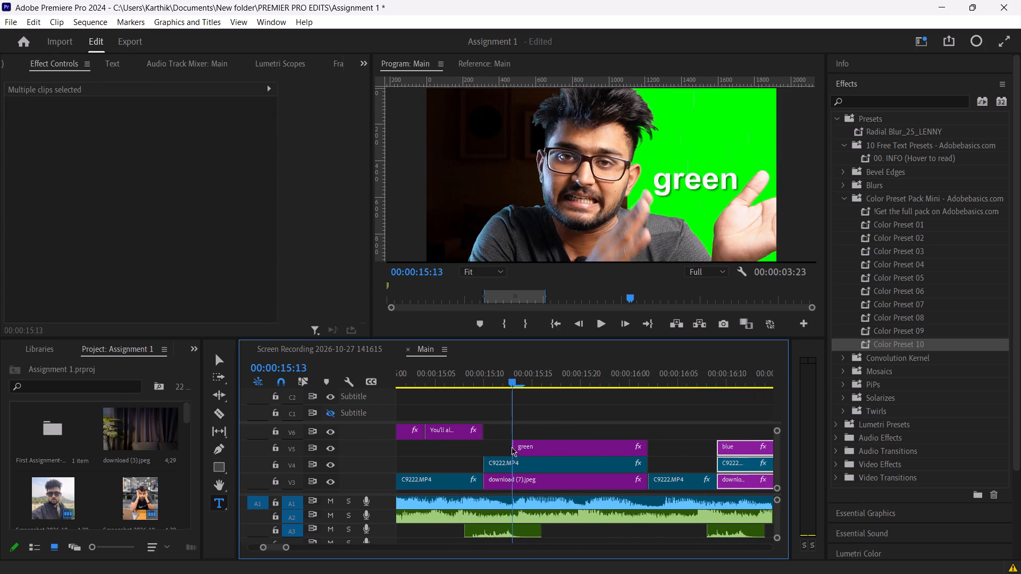
pyautogui.moveTo(512, 447); pyautogui.dragTo(497, 459)
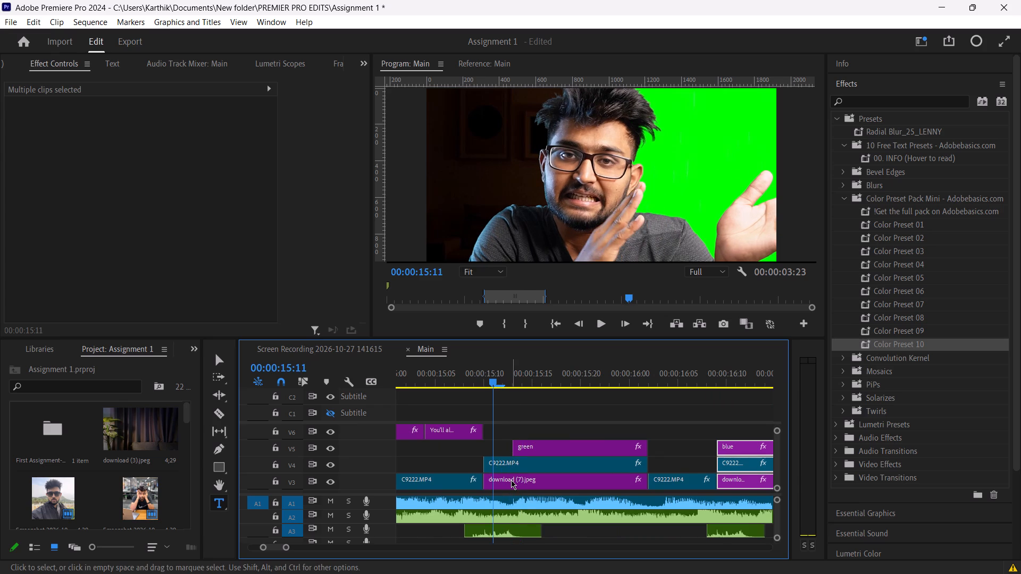
pyautogui.click(513, 483)
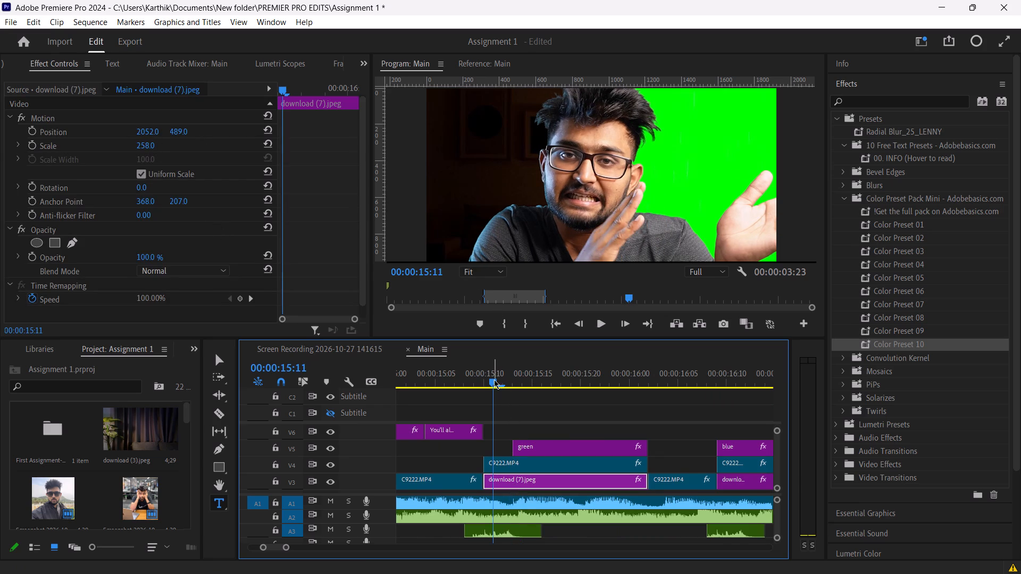
pyautogui.moveTo(493, 377); pyautogui.dragTo(749, 396)
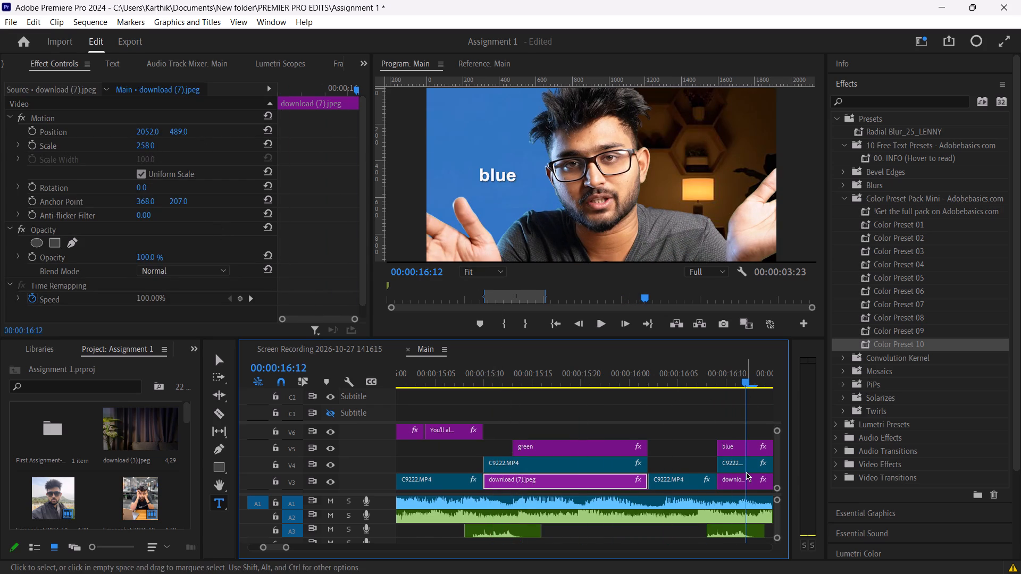
pyautogui.click(746, 474)
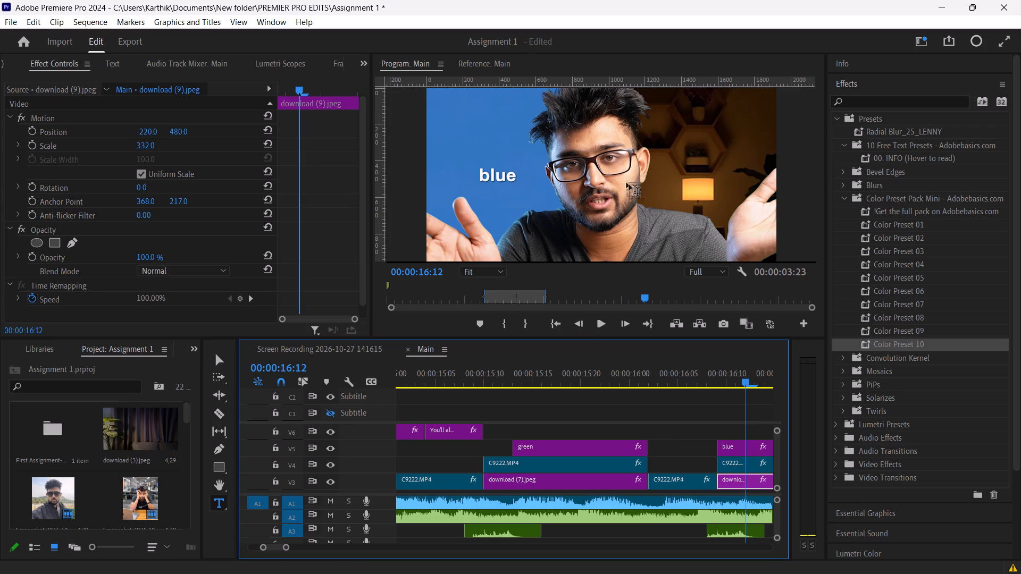
# Examine the changeover between the green and blue sections from 00:00:16:01 to 00:00:16:11, finishing at 00:00:16:09.
pyautogui.moveTo(747, 379); pyautogui.dragTo(734, 383)
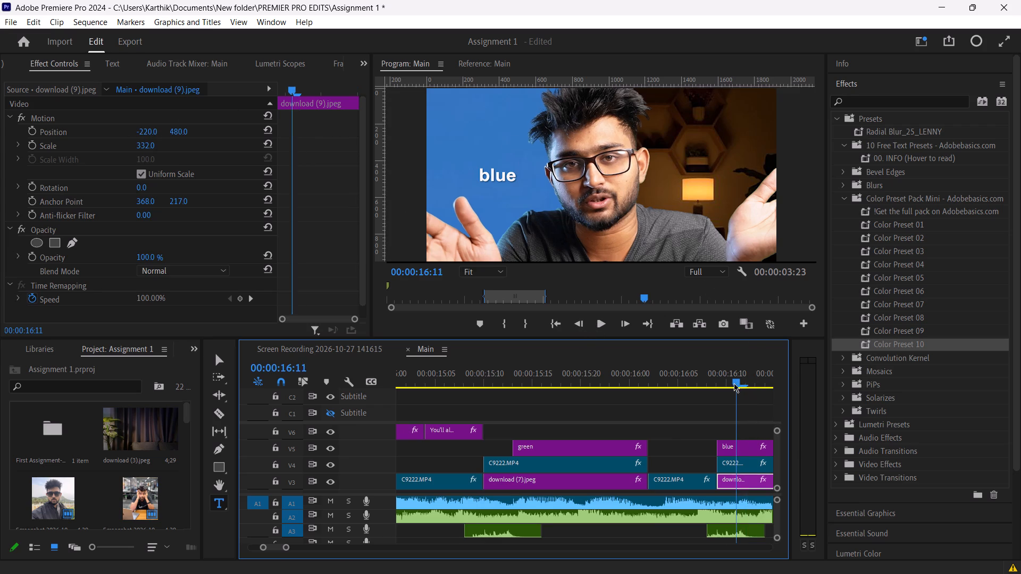
pyautogui.moveTo(734, 383); pyautogui.dragTo(707, 393)
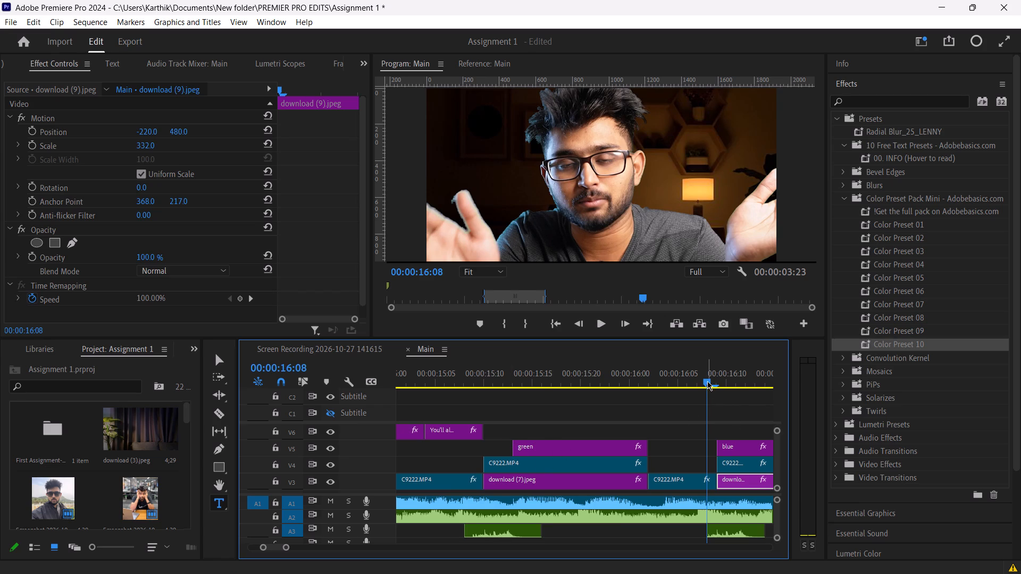
pyautogui.moveTo(707, 381); pyautogui.dragTo(687, 428)
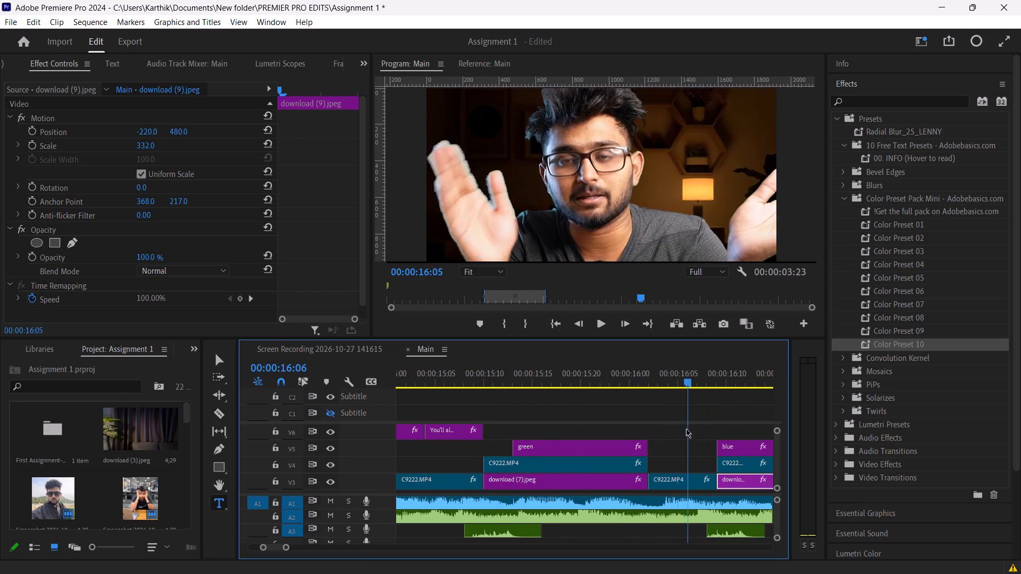
pyautogui.moveTo(687, 428); pyautogui.dragTo(641, 432)
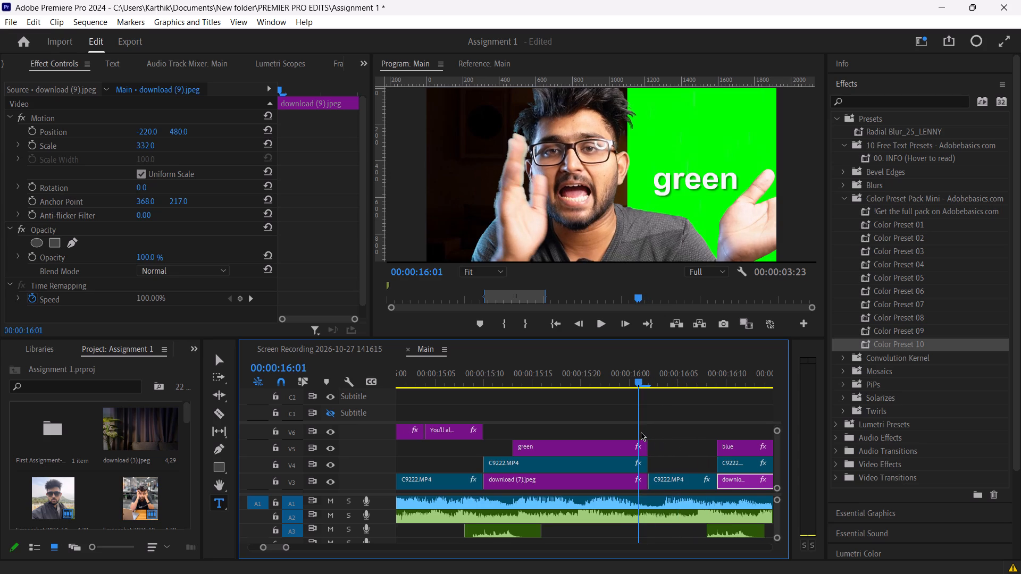
pyautogui.moveTo(641, 432); pyautogui.dragTo(638, 433)
pyautogui.moveTo(638, 433); pyautogui.dragTo(697, 436)
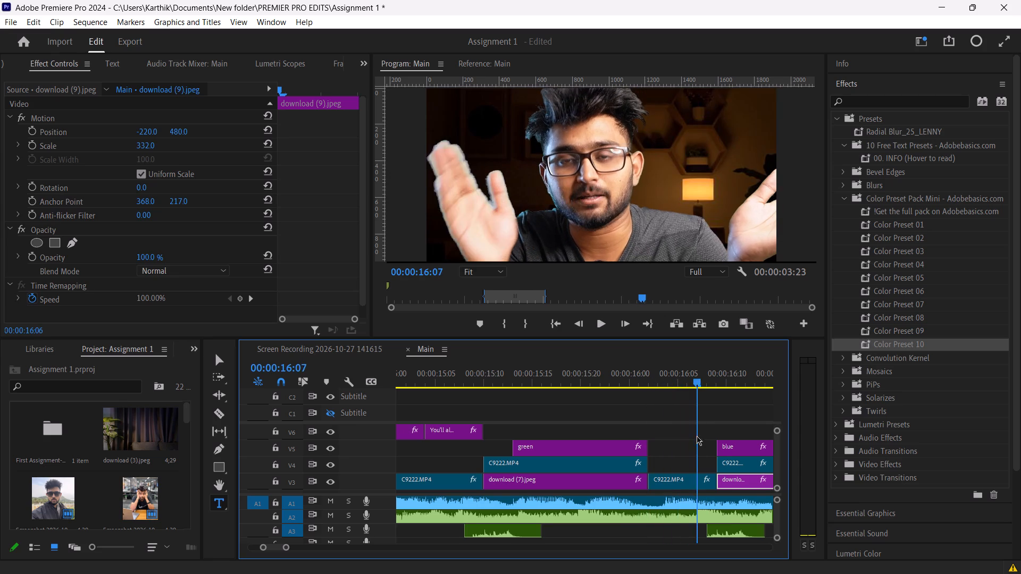
pyautogui.moveTo(697, 436); pyautogui.dragTo(714, 440)
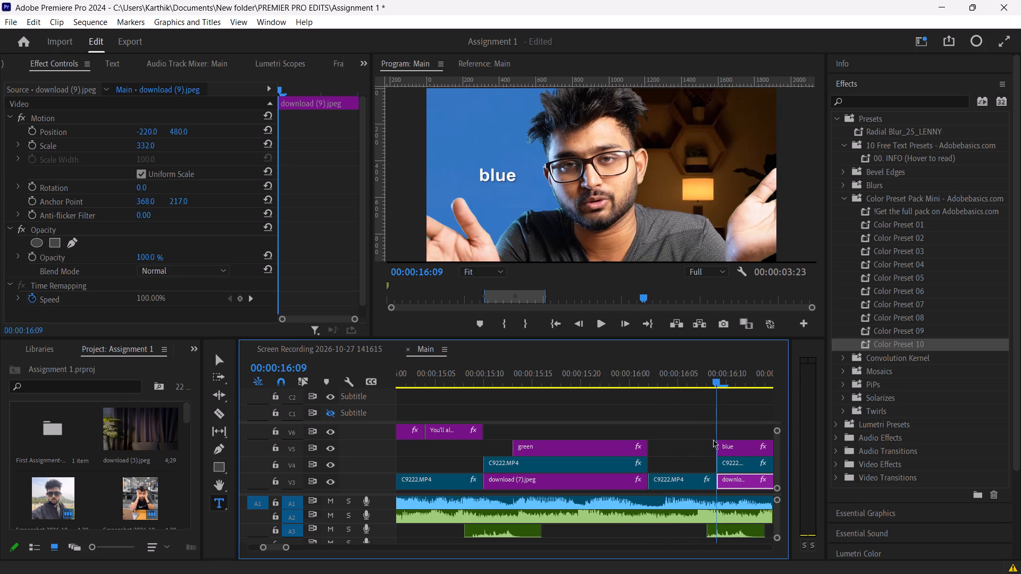
# Review the green and blue sections between 00:00:15:10 and 00:00:16:10, checking when each background and its text come in.
pyautogui.moveTo(714, 440); pyautogui.dragTo(544, 429)
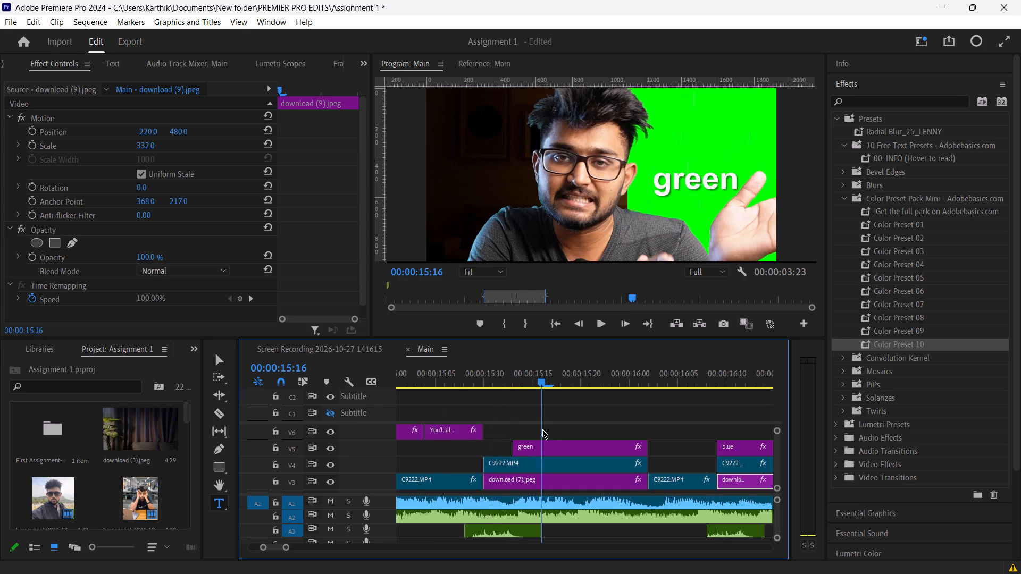
pyautogui.moveTo(544, 429); pyautogui.dragTo(734, 450)
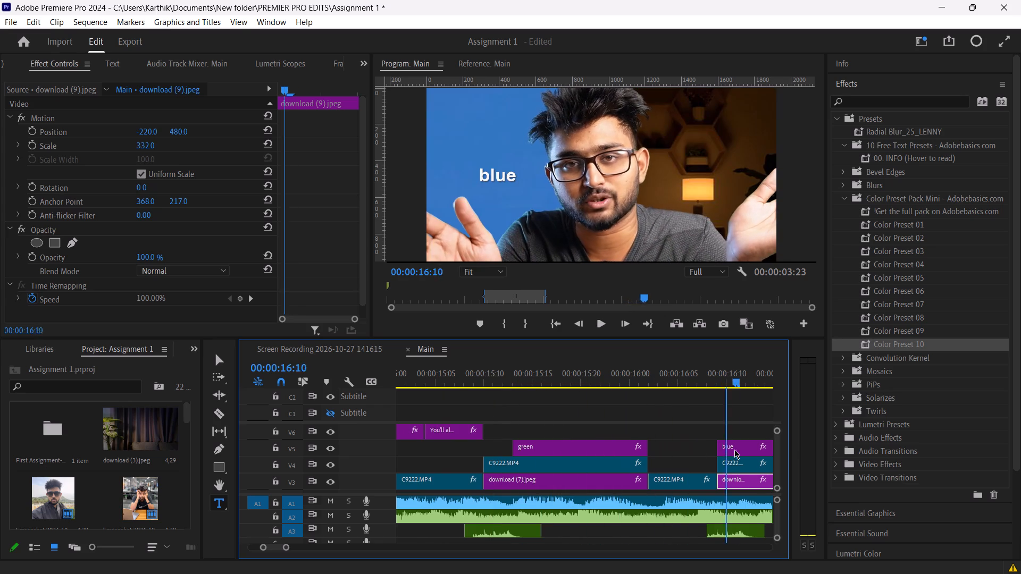
pyautogui.moveTo(734, 450); pyautogui.dragTo(484, 425)
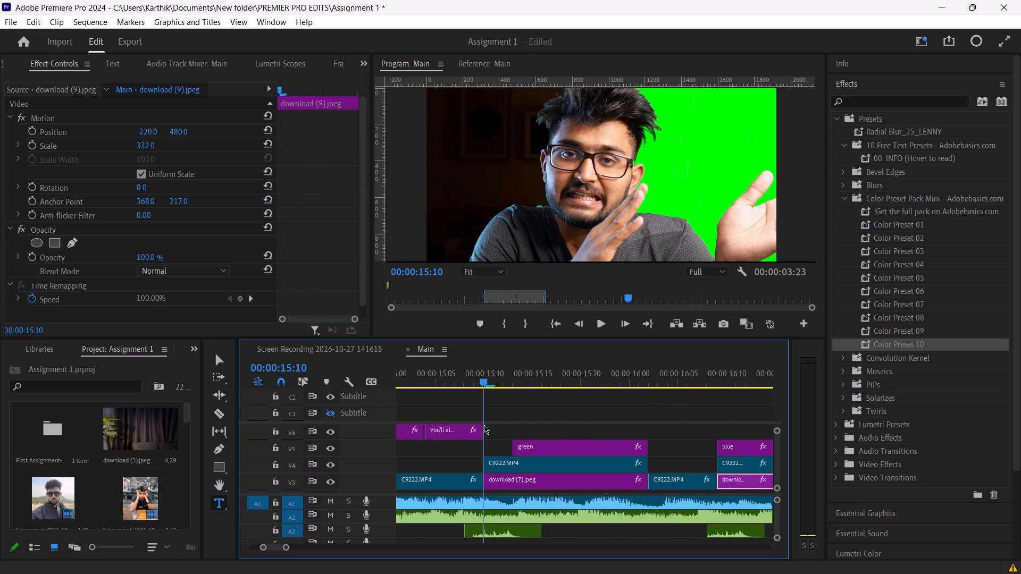
pyautogui.moveTo(484, 425); pyautogui.dragTo(499, 428)
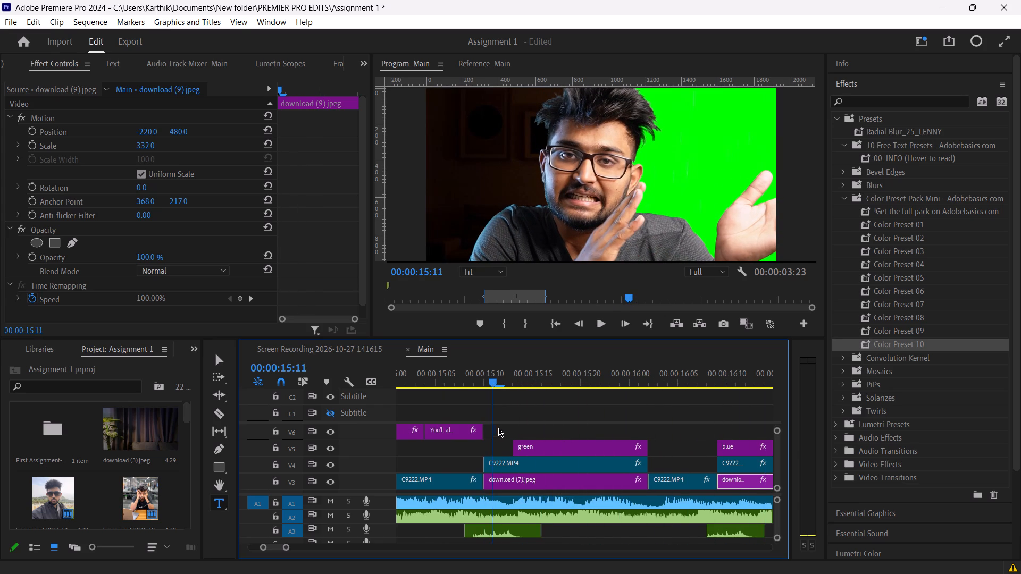
pyautogui.moveTo(499, 428); pyautogui.dragTo(506, 431)
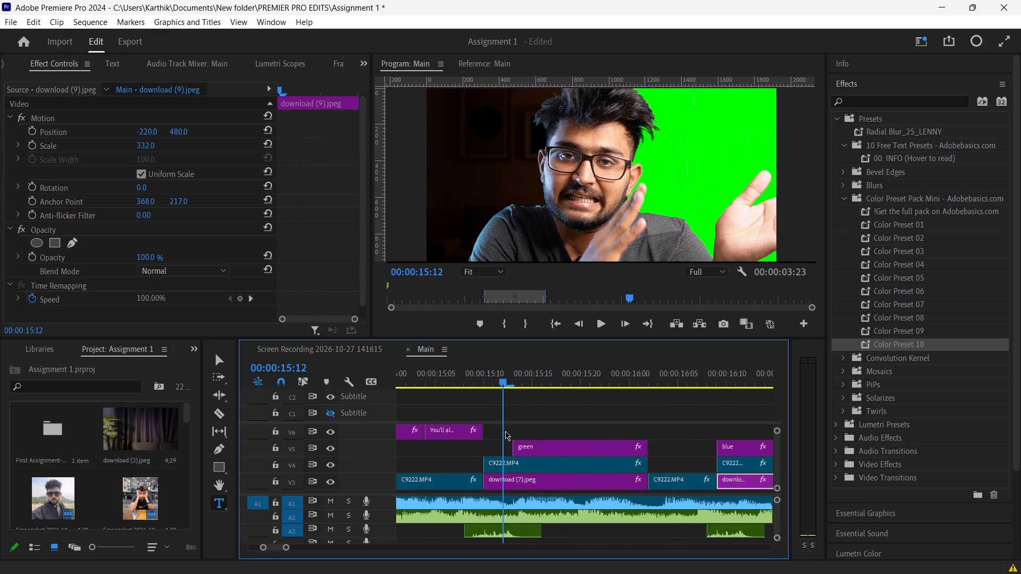
pyautogui.moveTo(506, 431); pyautogui.dragTo(639, 438)
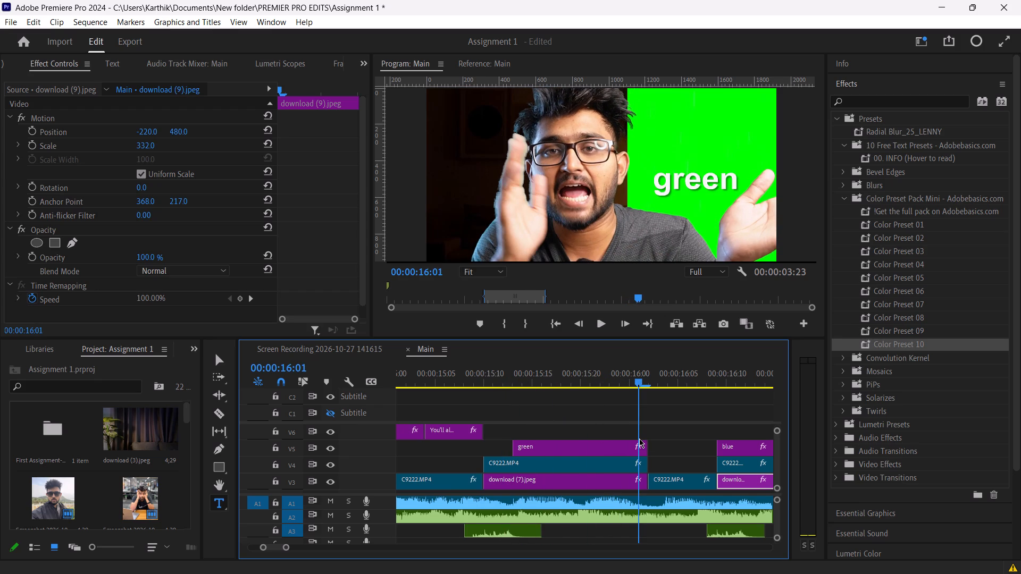
pyautogui.moveTo(639, 438); pyautogui.dragTo(668, 427)
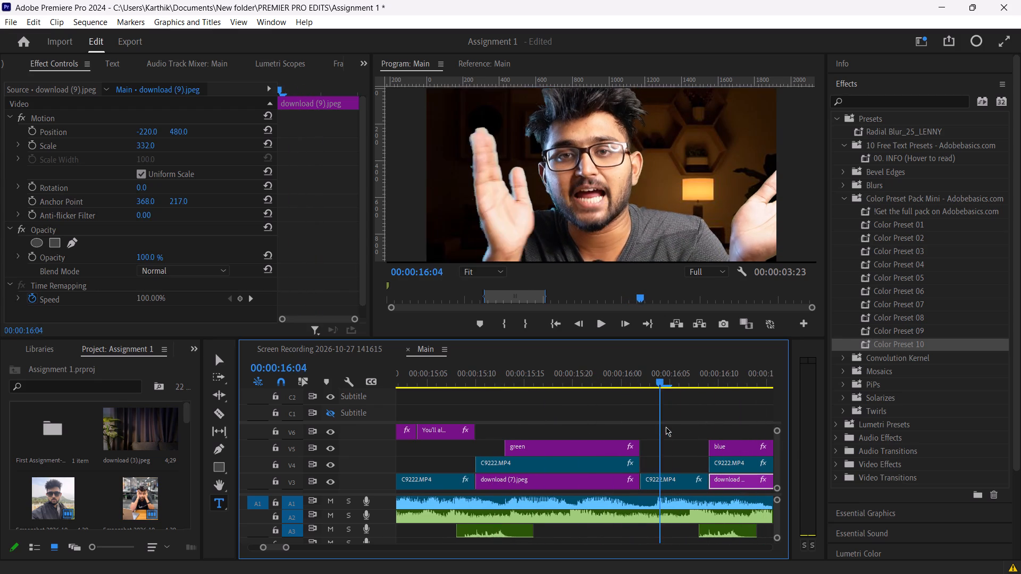
pyautogui.moveTo(668, 427); pyautogui.dragTo(716, 443)
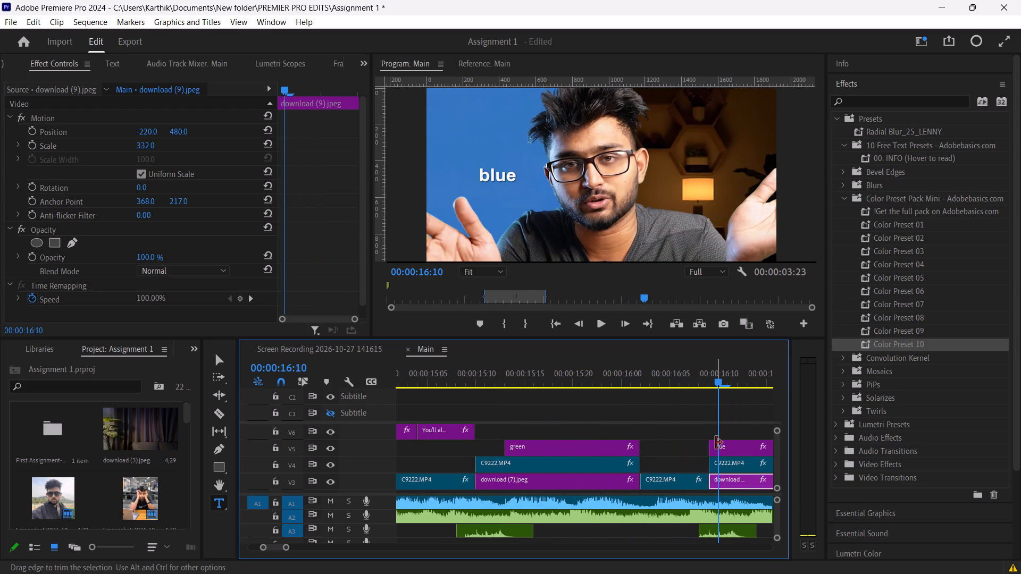
# Examine the plain presenter shot between the green and blue sections, then replay from the caption at 00:00:15:06 to the green section at 00:00:16:01.
pyautogui.moveTo(716, 384); pyautogui.dragTo(646, 406)
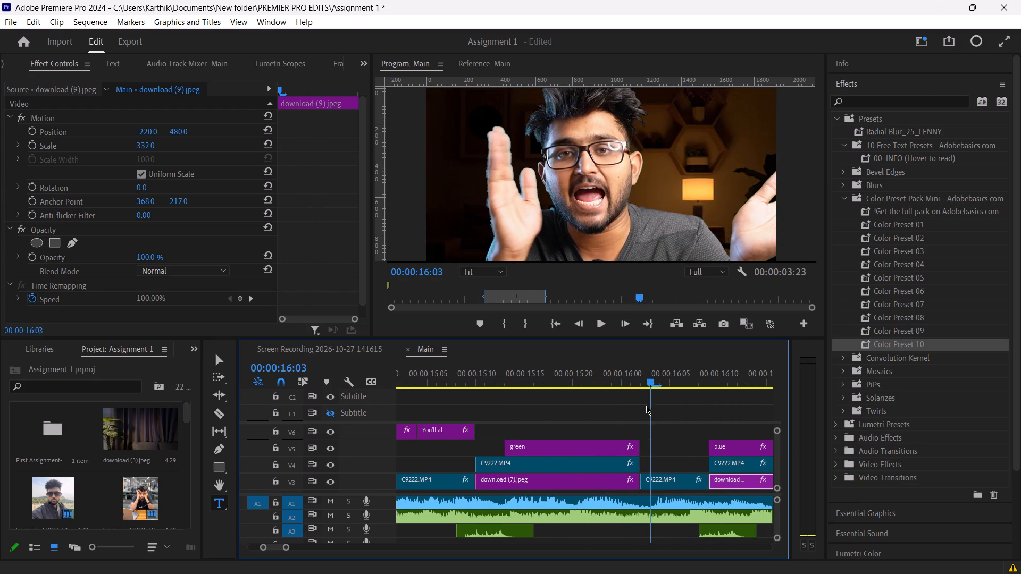
pyautogui.moveTo(646, 406); pyautogui.dragTo(712, 423)
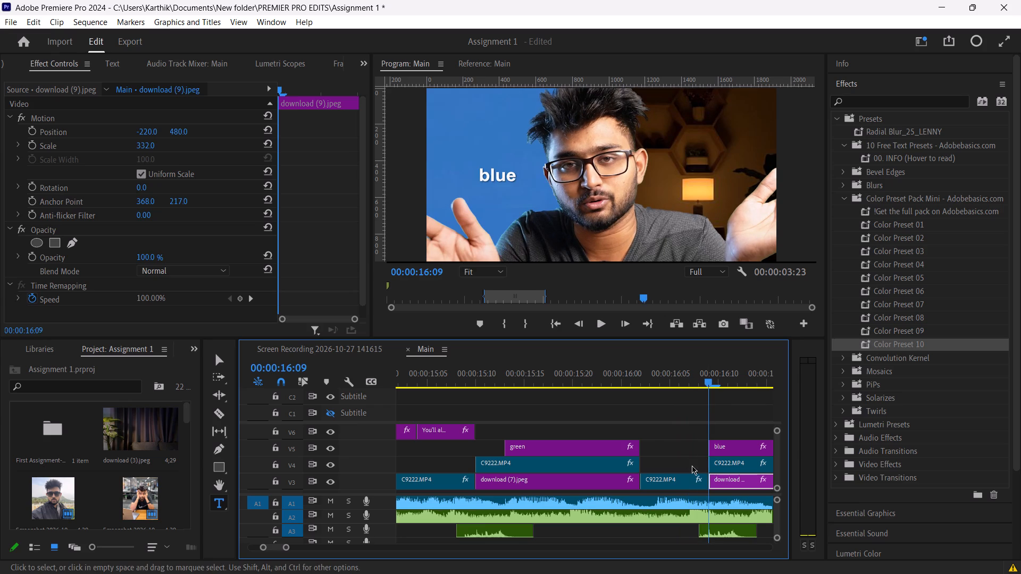
pyautogui.moveTo(707, 383); pyautogui.dragTo(677, 389)
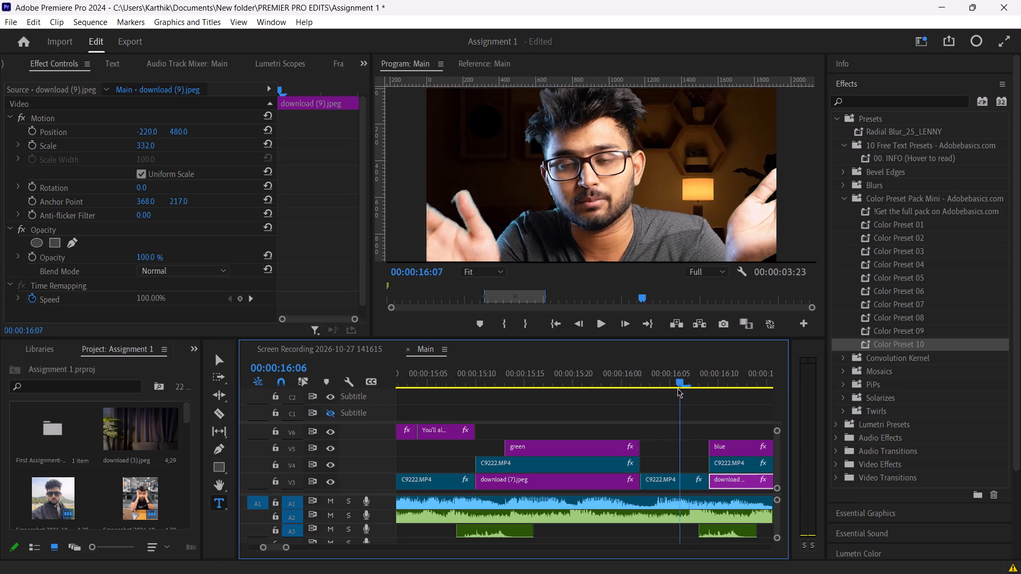
pyautogui.moveTo(677, 389); pyautogui.dragTo(673, 468)
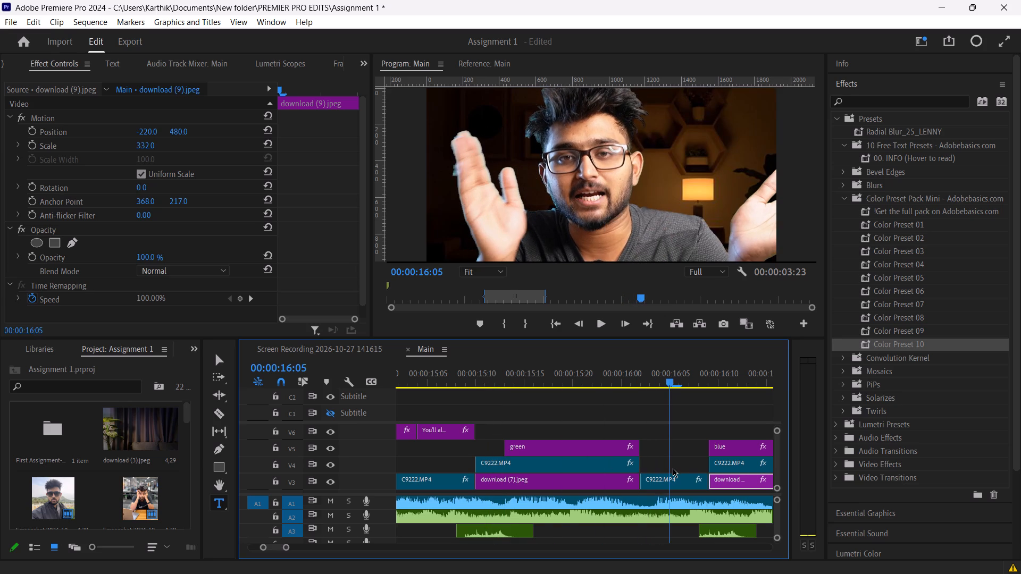
pyautogui.moveTo(673, 468); pyautogui.dragTo(673, 469)
pyautogui.moveTo(667, 386); pyautogui.dragTo(459, 425)
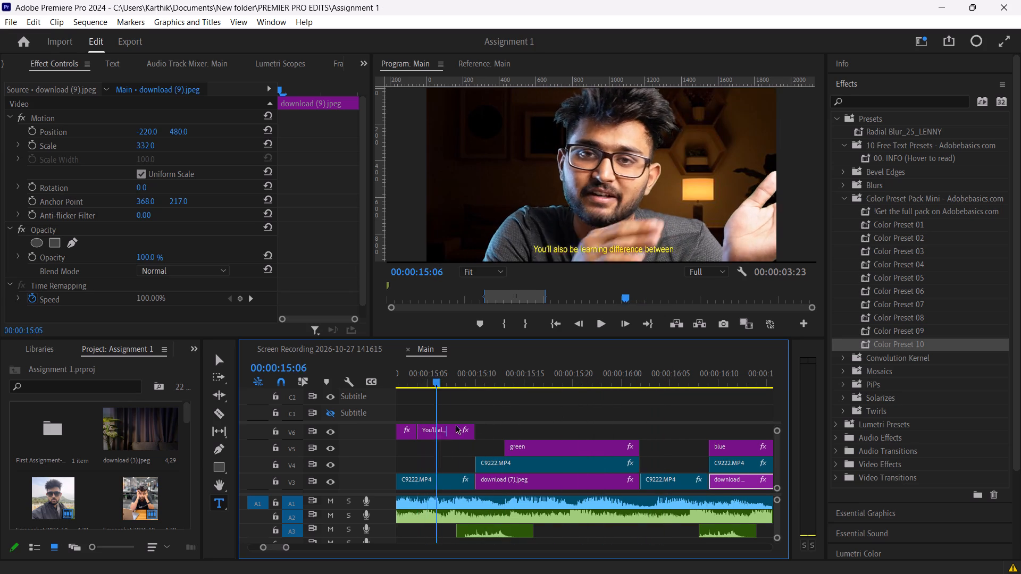
pyautogui.moveTo(459, 425); pyautogui.dragTo(626, 433)
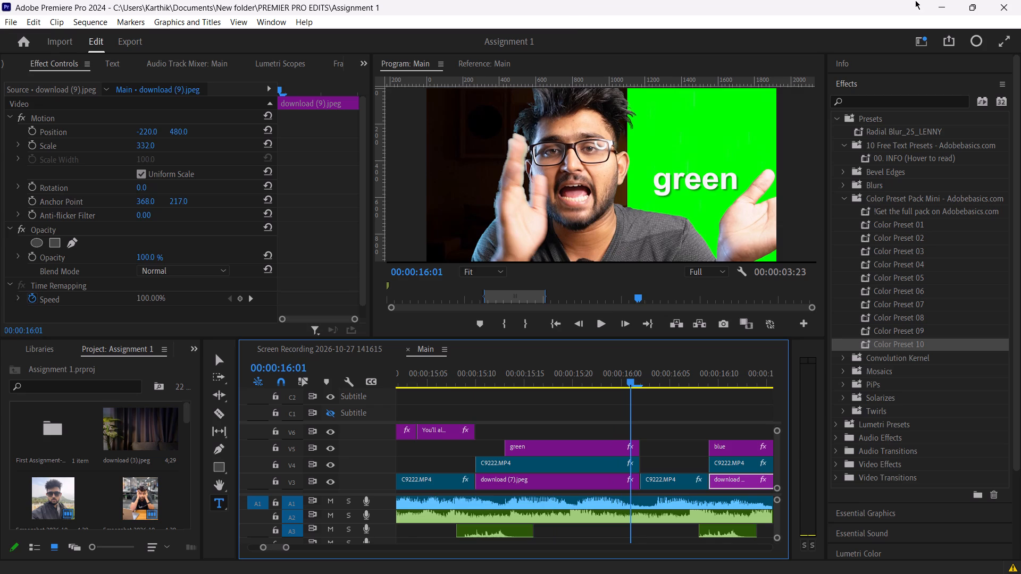
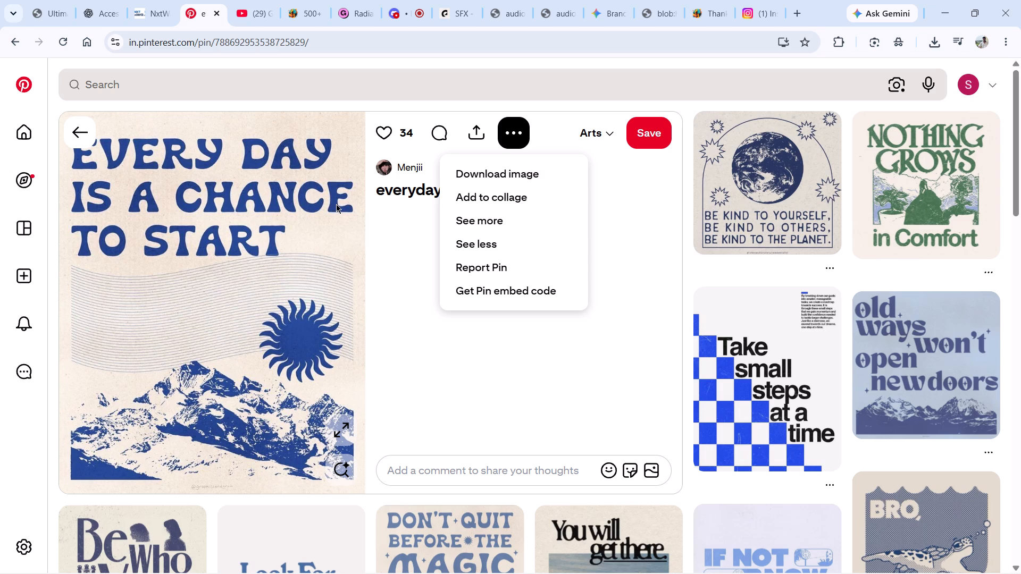
# Return to the Pinterest home feed, refresh it, and open the "You're on your Own, kid!" cat pin with its additional actions.
pyautogui.click(84, 120)
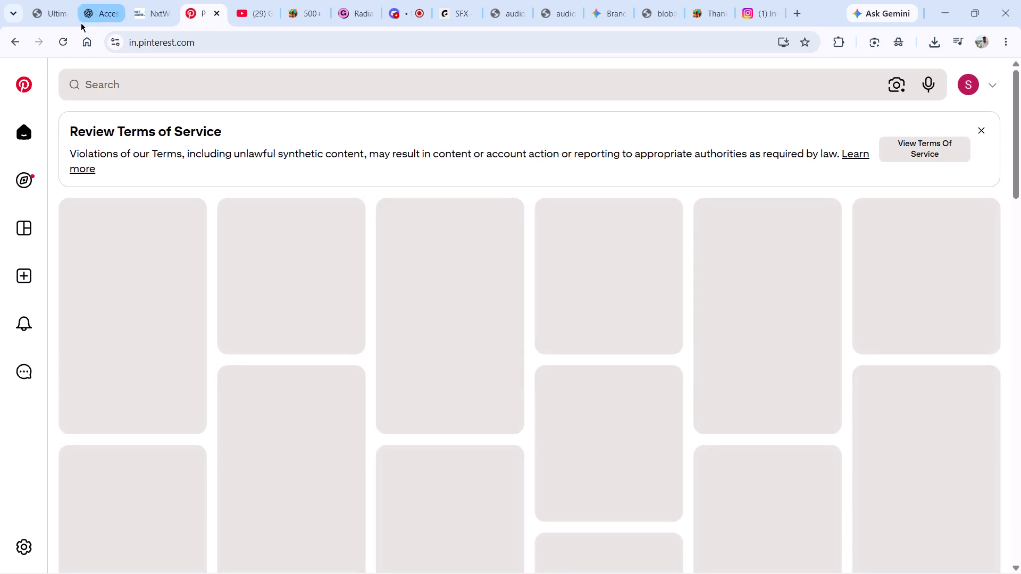
pyautogui.click(58, 47)
pyautogui.click(483, 378)
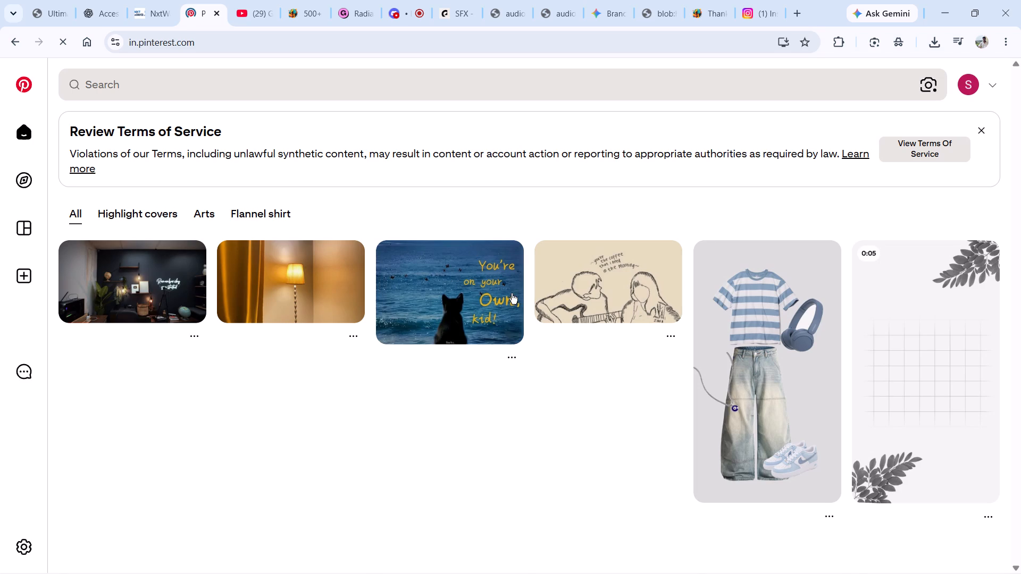
pyautogui.click(501, 297)
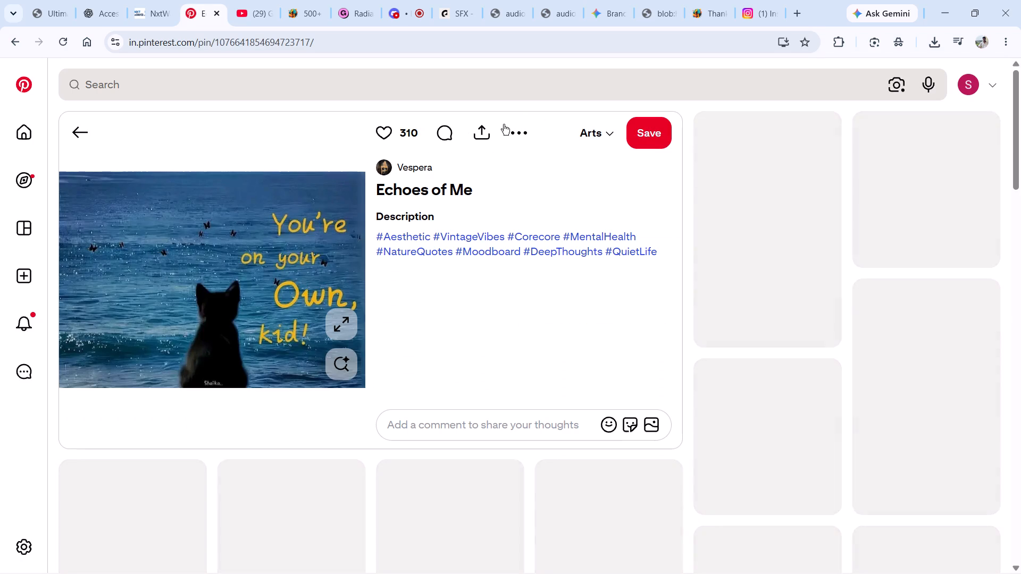
pyautogui.click(514, 130)
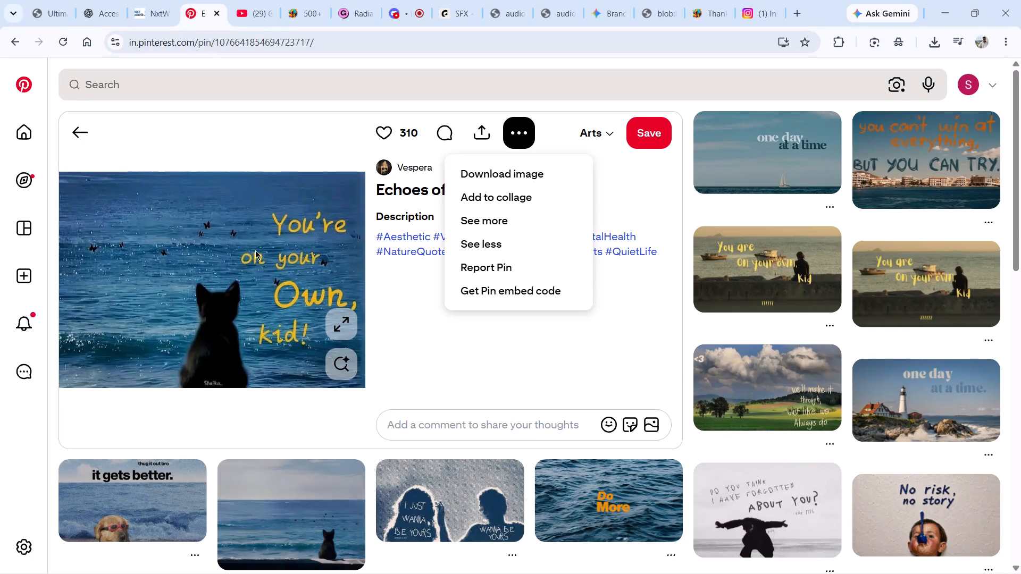
# Show the ways to save the cat pin's image, viewing Save As and the pin's download option without saving anything.
pyautogui.rightClick(192, 256)
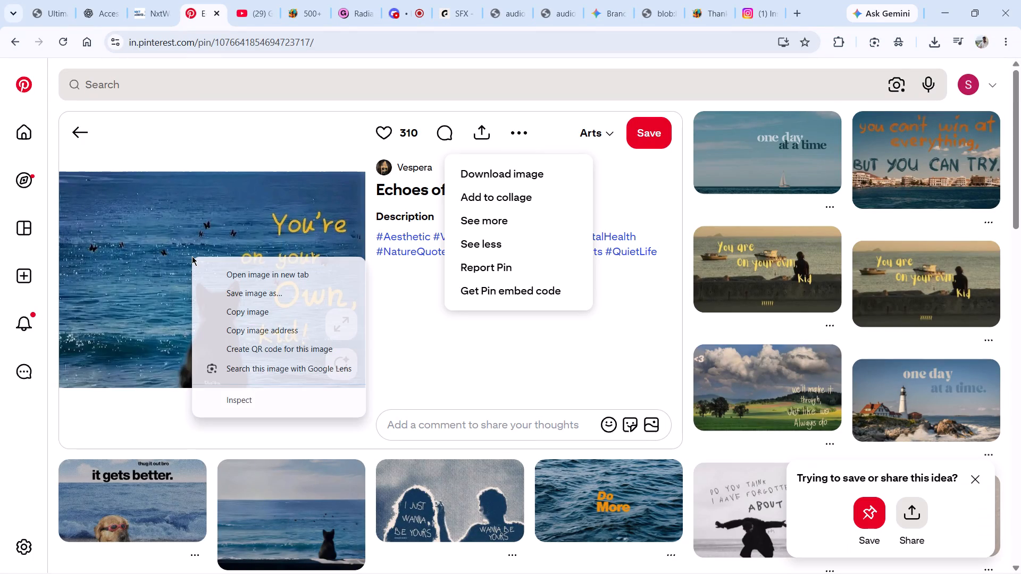
pyautogui.click(251, 298)
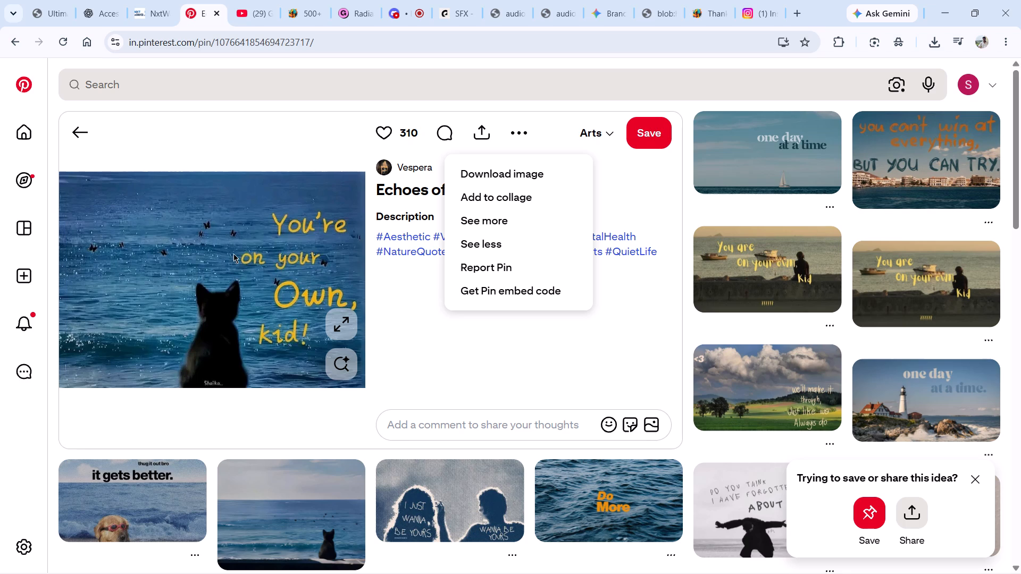
pyautogui.rightClick(217, 250)
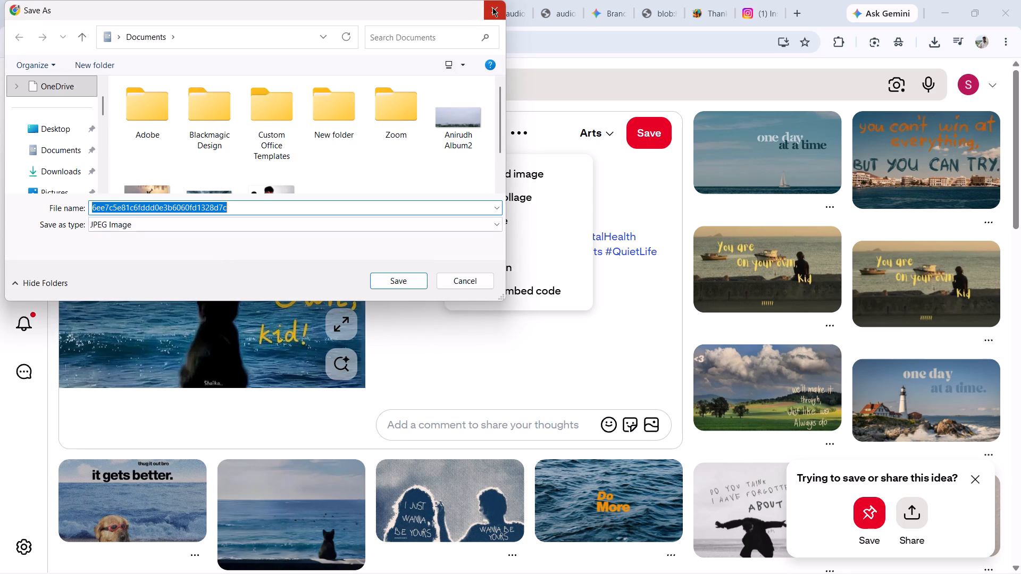
pyautogui.click(492, 7)
pyautogui.click(229, 271)
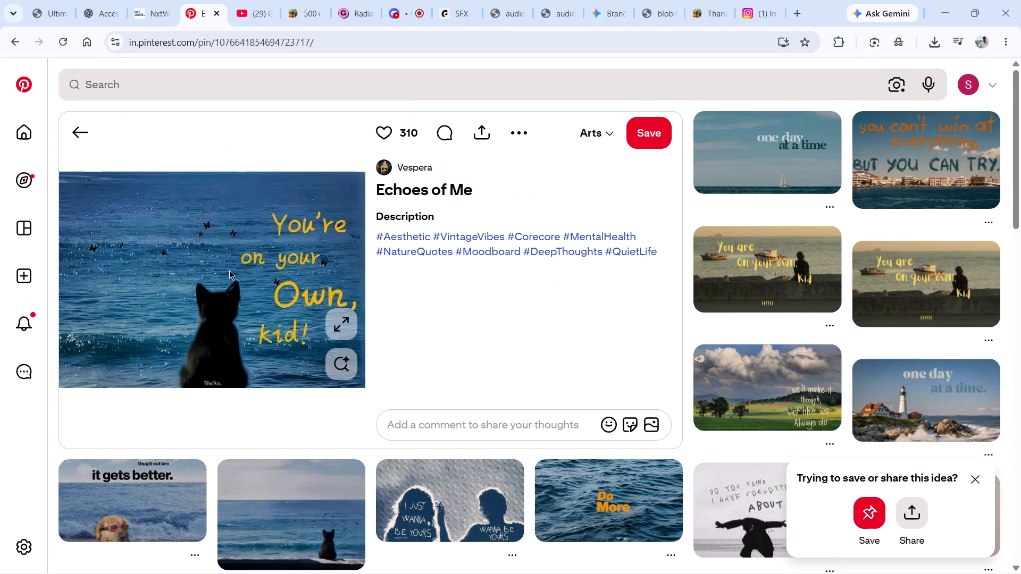
pyautogui.rightClick(229, 271)
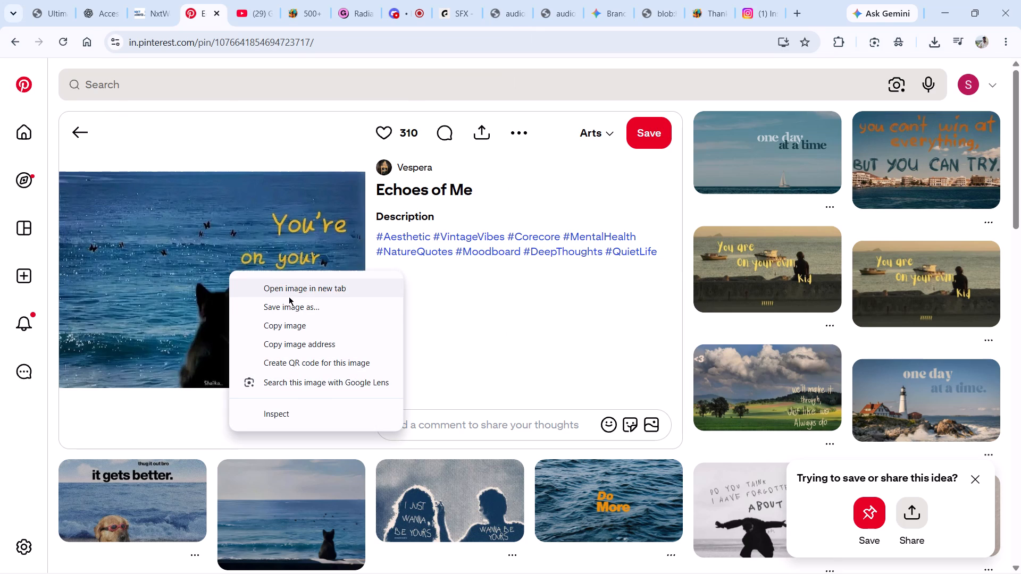
pyautogui.click(294, 308)
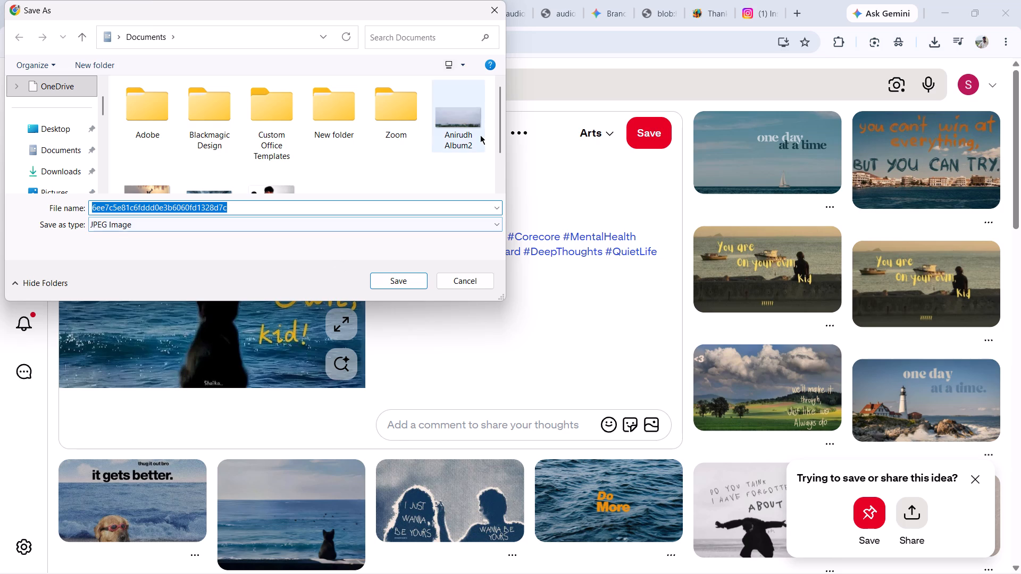
pyautogui.click(492, 8)
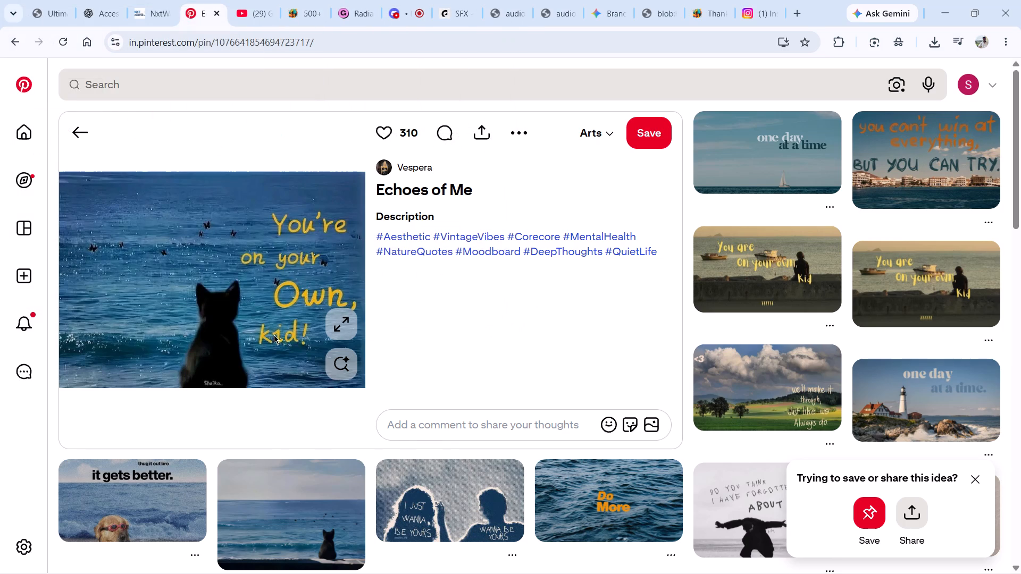
pyautogui.rightClick(274, 335)
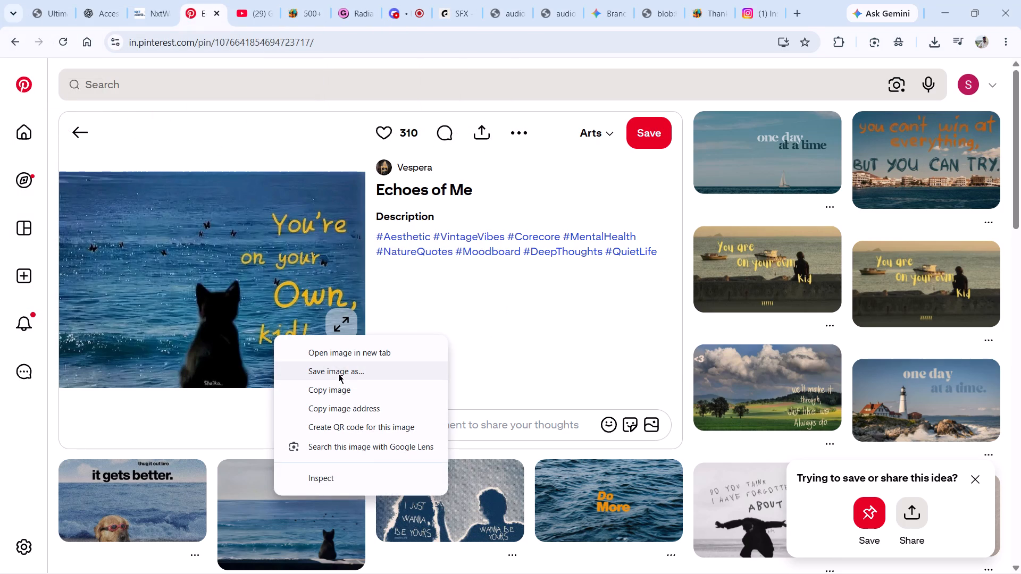
pyautogui.click(502, 138)
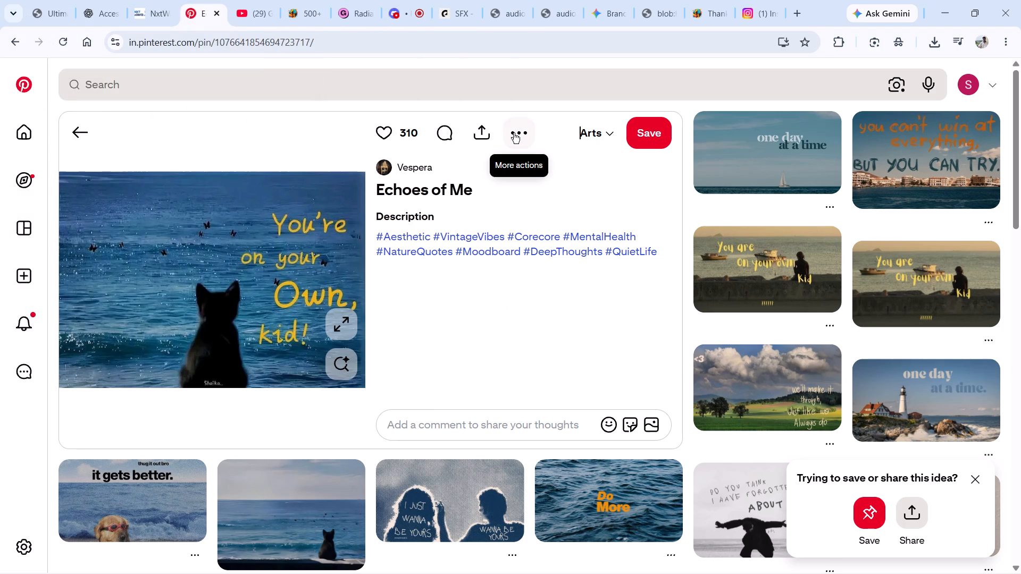
pyautogui.click(520, 131)
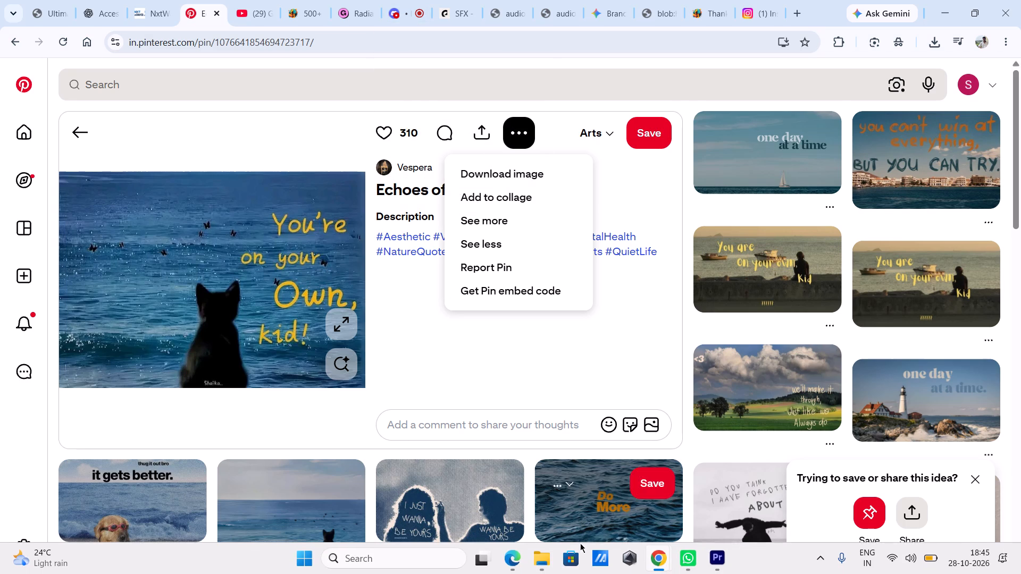
# Import the pink-lit room picture, Google Image Result, from the Downloads folder into the Assignment 1 project in Premiere Pro.
pyautogui.click(546, 559)
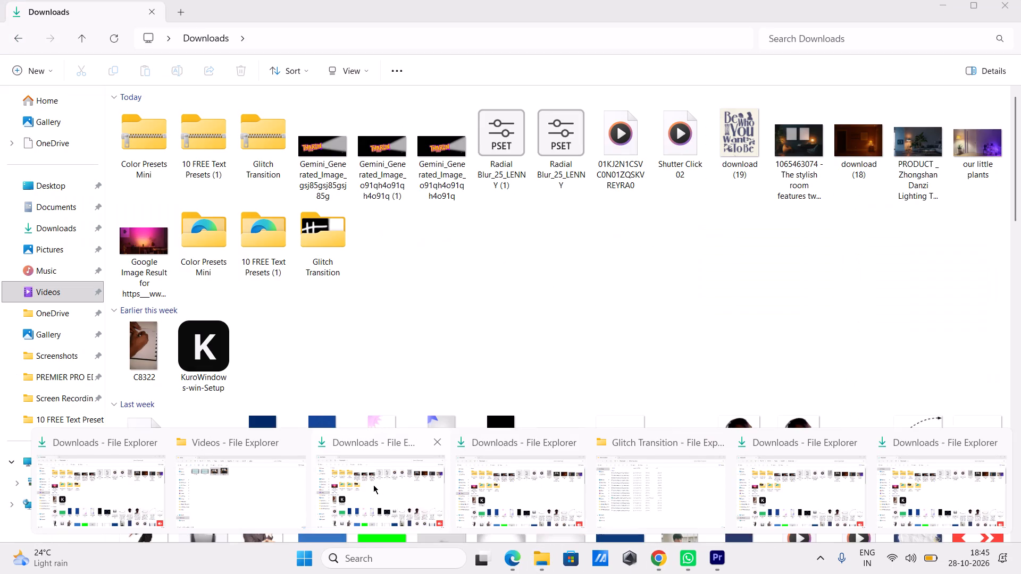
pyautogui.click(373, 485)
pyautogui.moveTo(135, 254); pyautogui.dragTo(605, 415)
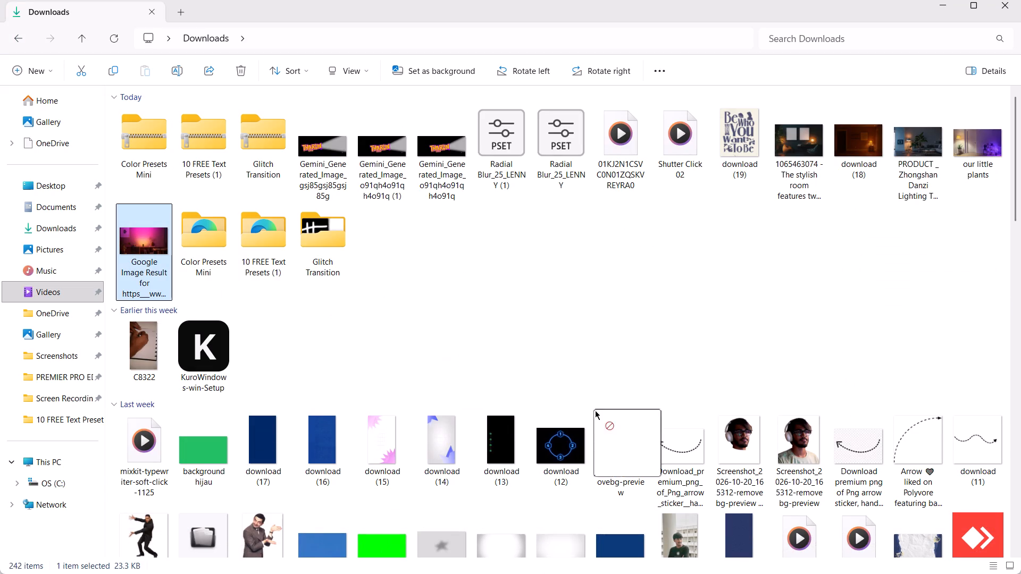
pyautogui.moveTo(605, 415); pyautogui.dragTo(721, 560)
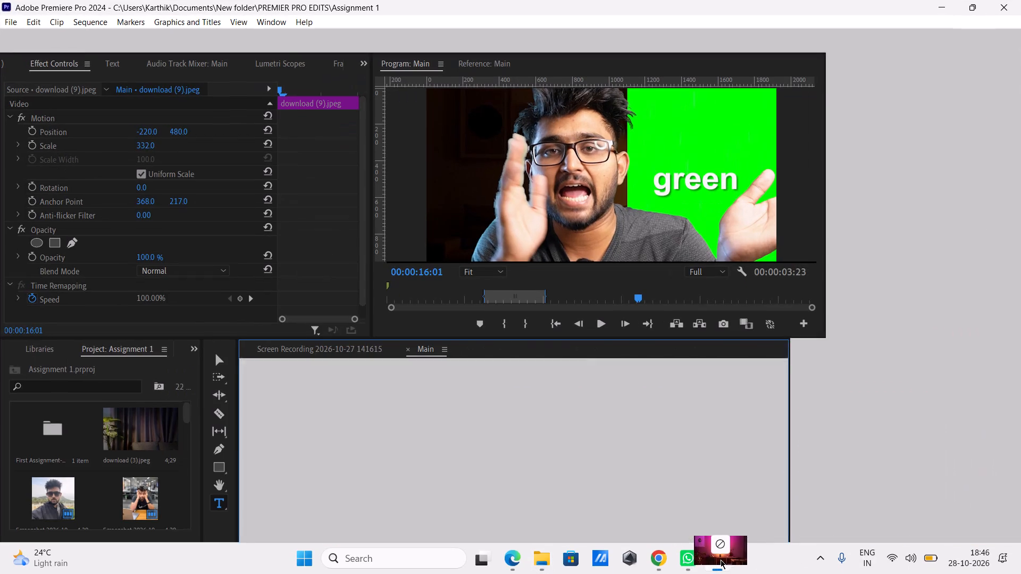
pyautogui.moveTo(721, 560); pyautogui.dragTo(115, 467)
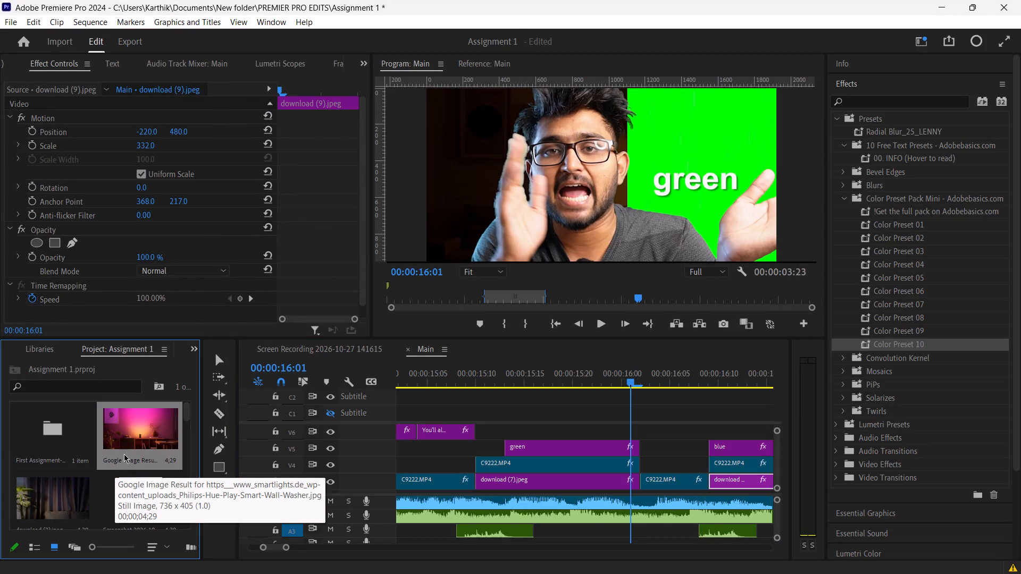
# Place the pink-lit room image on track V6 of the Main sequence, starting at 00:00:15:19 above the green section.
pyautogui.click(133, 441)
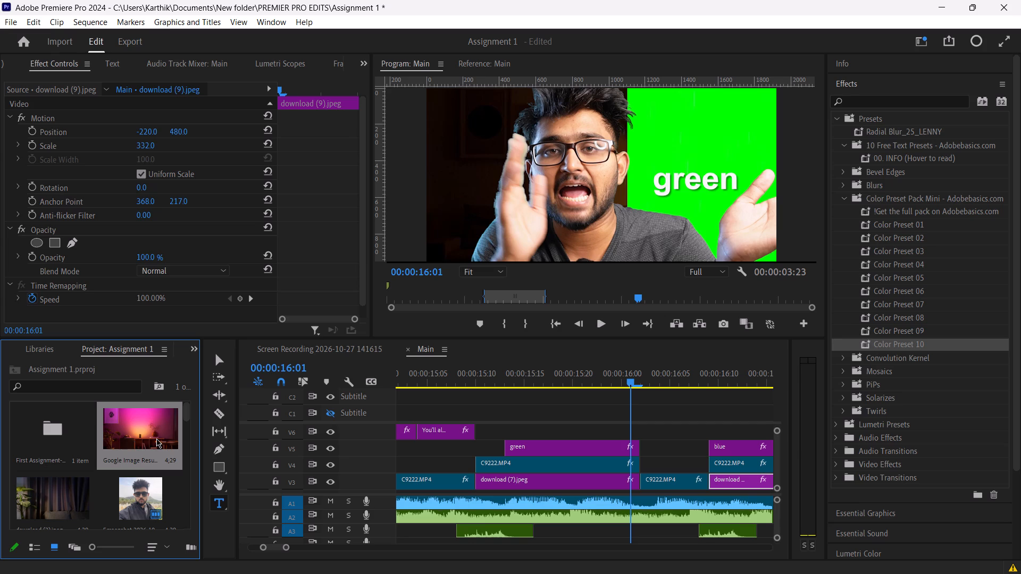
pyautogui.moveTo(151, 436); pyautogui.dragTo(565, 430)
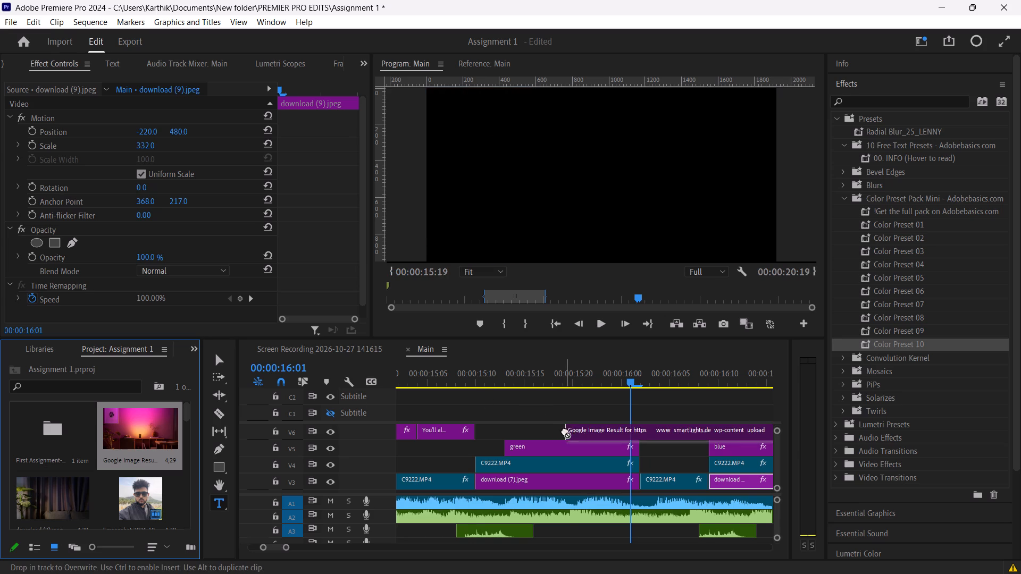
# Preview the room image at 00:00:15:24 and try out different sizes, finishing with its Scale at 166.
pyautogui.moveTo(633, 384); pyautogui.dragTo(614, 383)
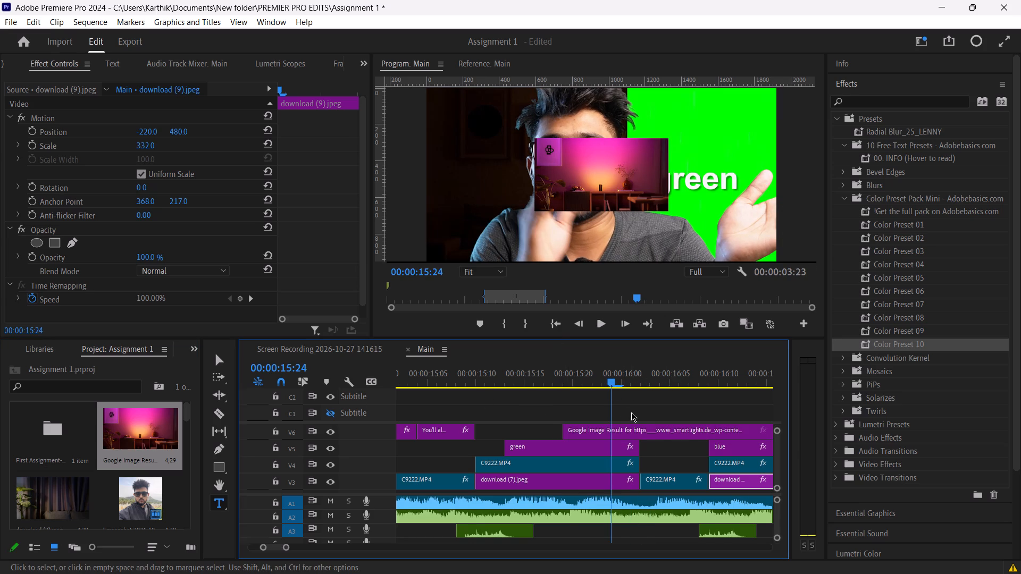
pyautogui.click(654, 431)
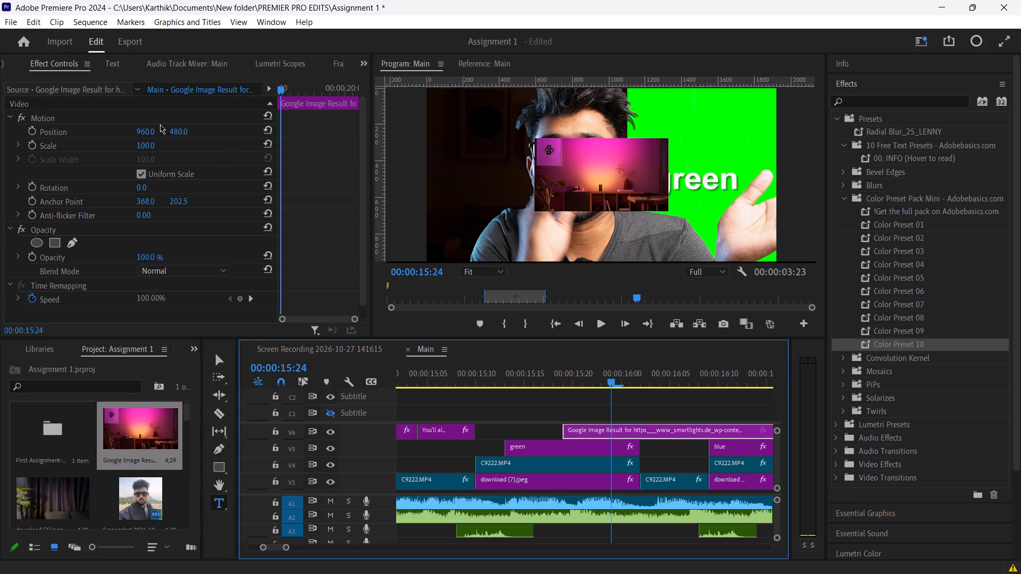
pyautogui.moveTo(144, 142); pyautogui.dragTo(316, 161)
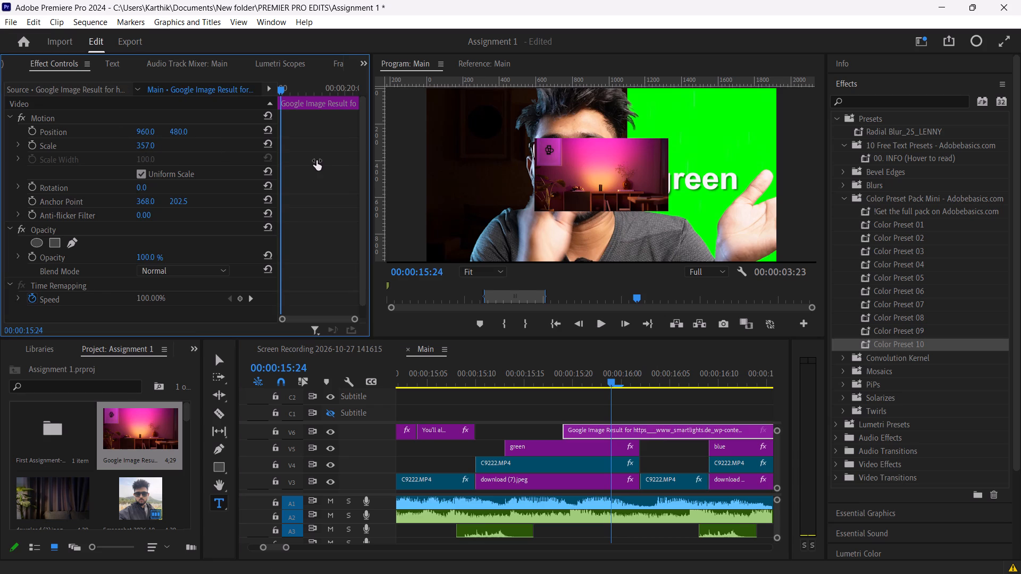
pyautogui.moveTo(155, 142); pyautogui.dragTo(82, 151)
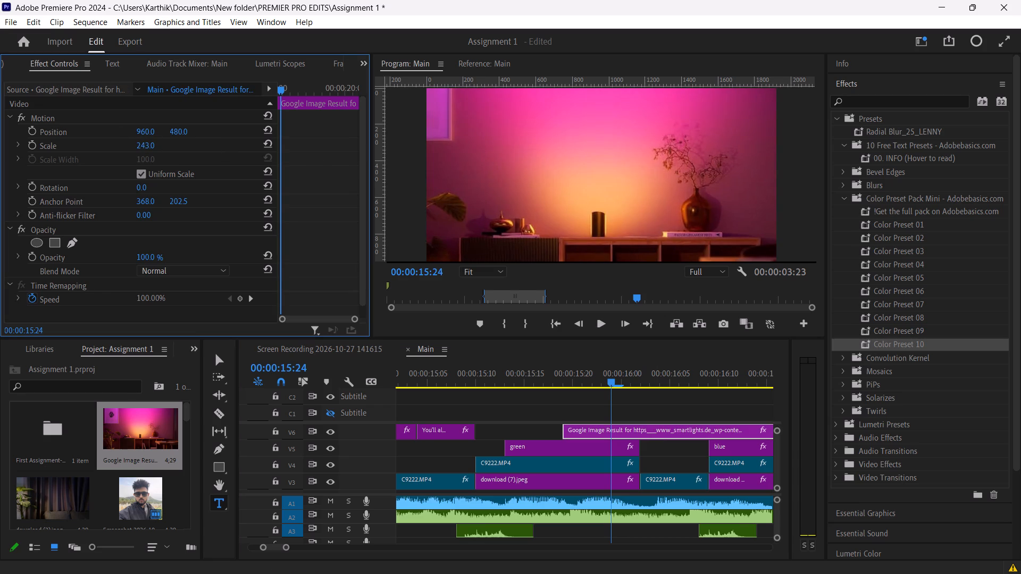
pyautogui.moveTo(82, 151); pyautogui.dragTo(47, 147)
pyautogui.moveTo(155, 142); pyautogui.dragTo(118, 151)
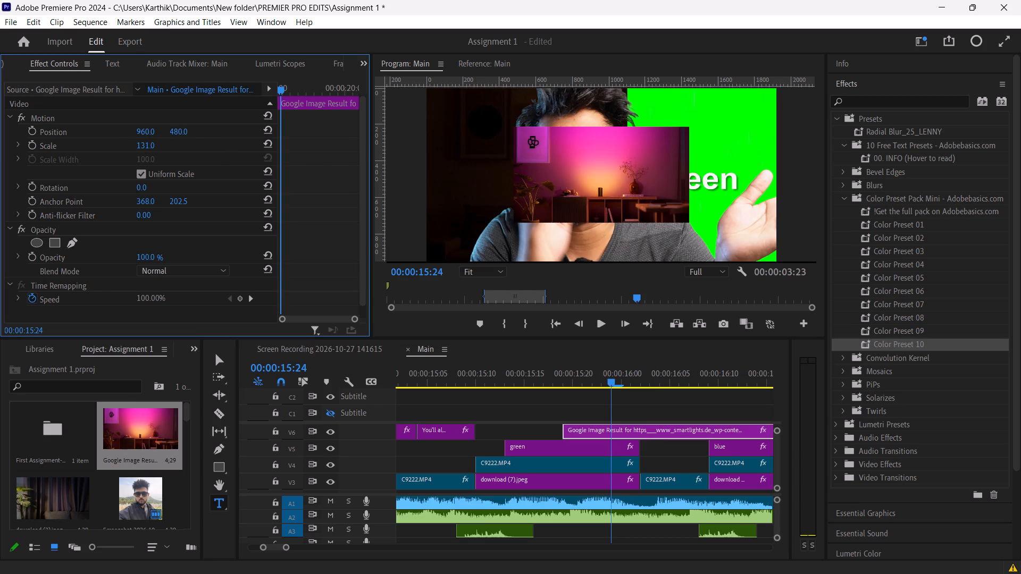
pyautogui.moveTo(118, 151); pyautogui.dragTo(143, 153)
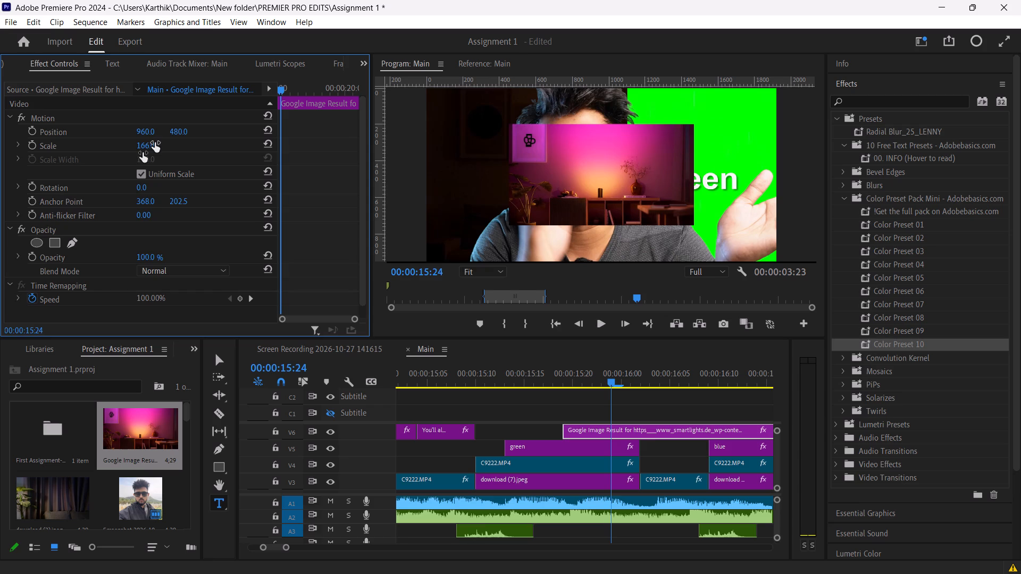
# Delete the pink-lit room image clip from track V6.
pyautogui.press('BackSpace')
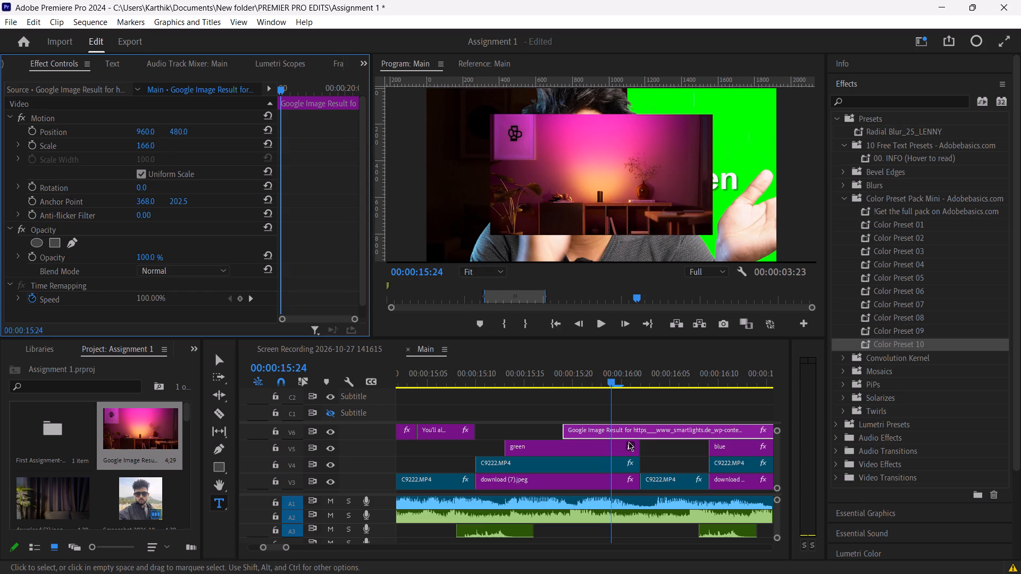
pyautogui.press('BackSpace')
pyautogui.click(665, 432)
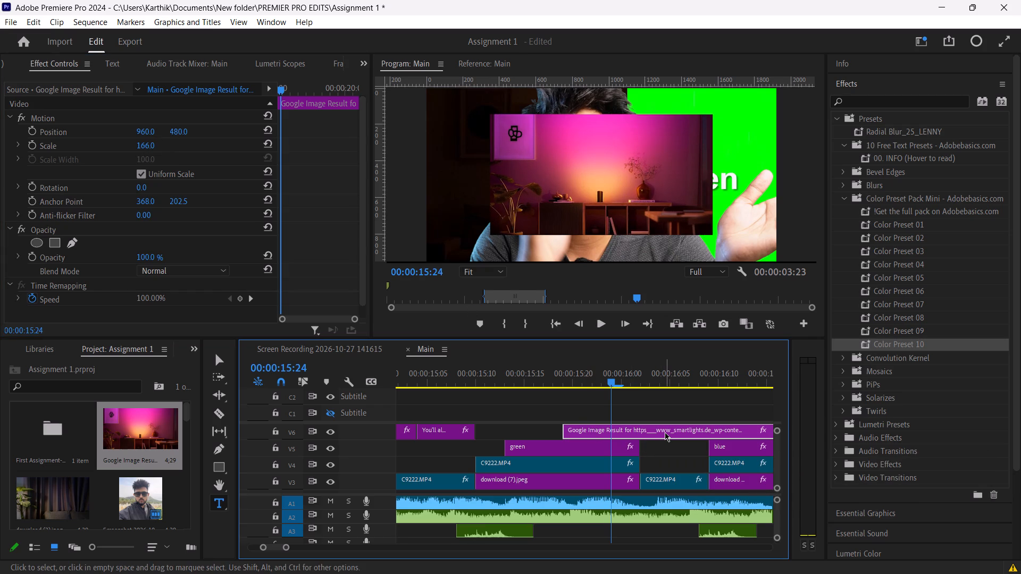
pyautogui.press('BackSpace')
# Review the green section backwards to 00:00:15:11, just before its text comes in.
pyautogui.moveTo(612, 381); pyautogui.dragTo(553, 418)
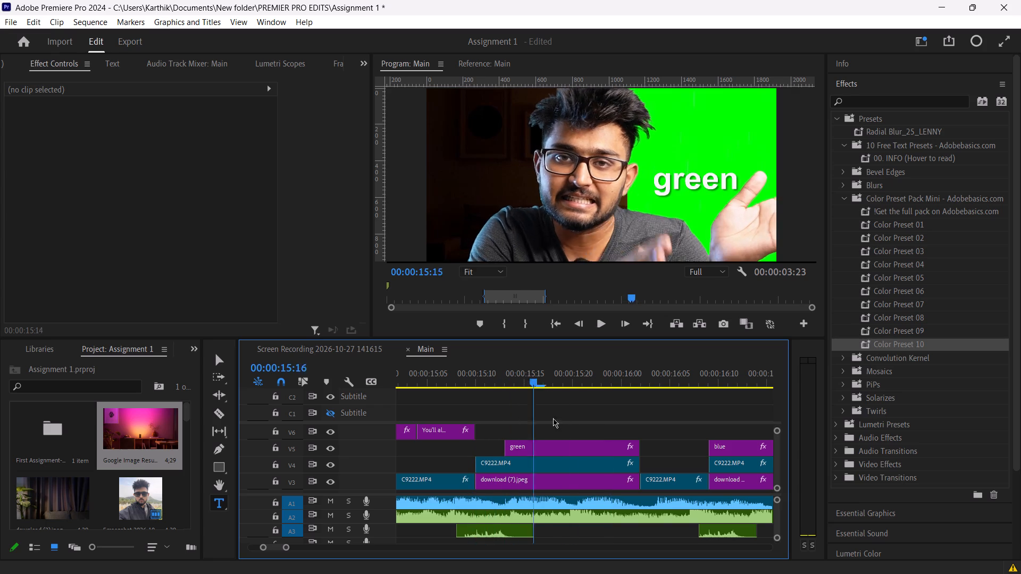
pyautogui.moveTo(553, 418); pyautogui.dragTo(491, 414)
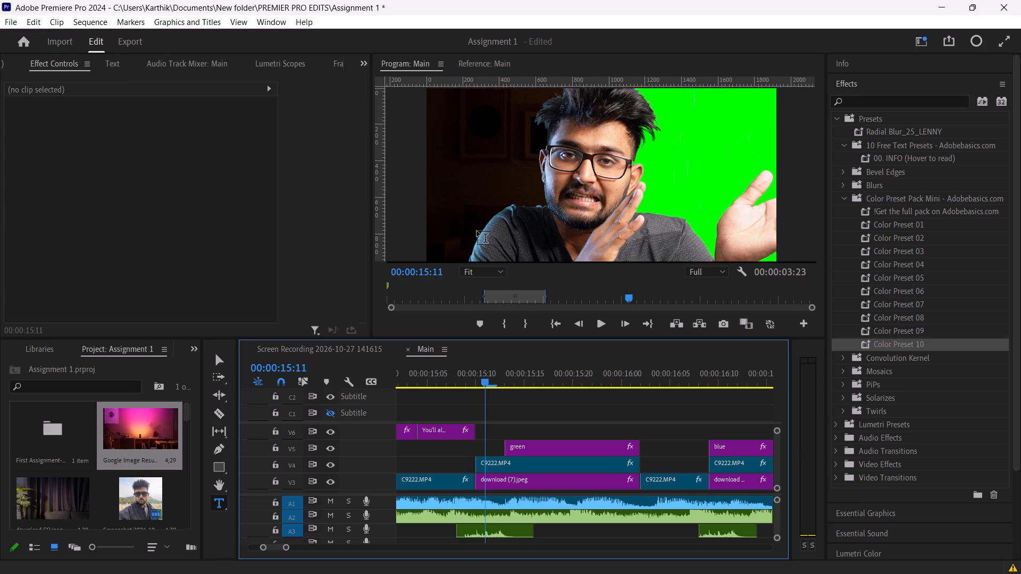
# Switch to Chrome and bring up the Ultimate - Cohort 17.0 course page.
pyautogui.click(654, 563)
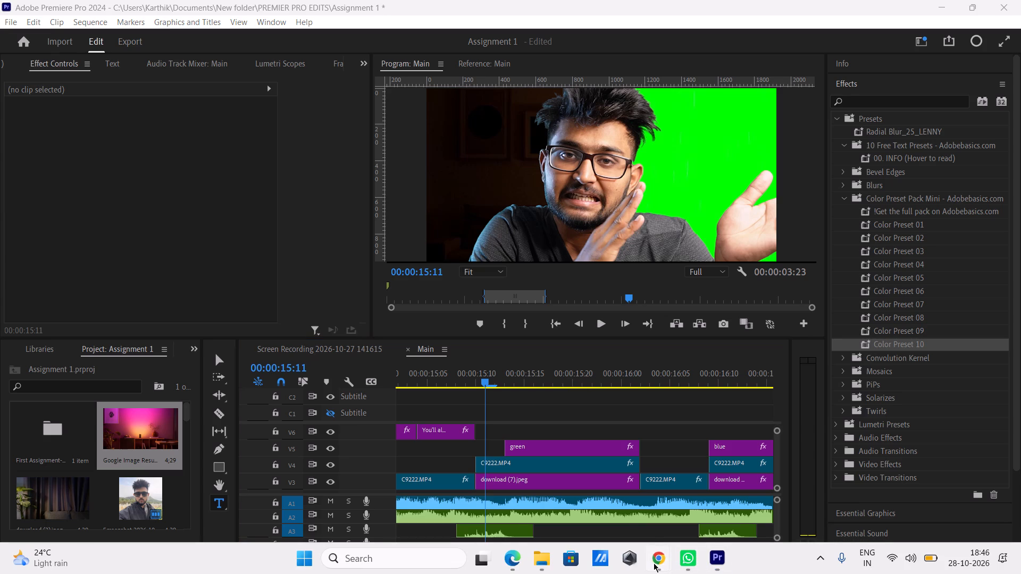
pyautogui.click(608, 484)
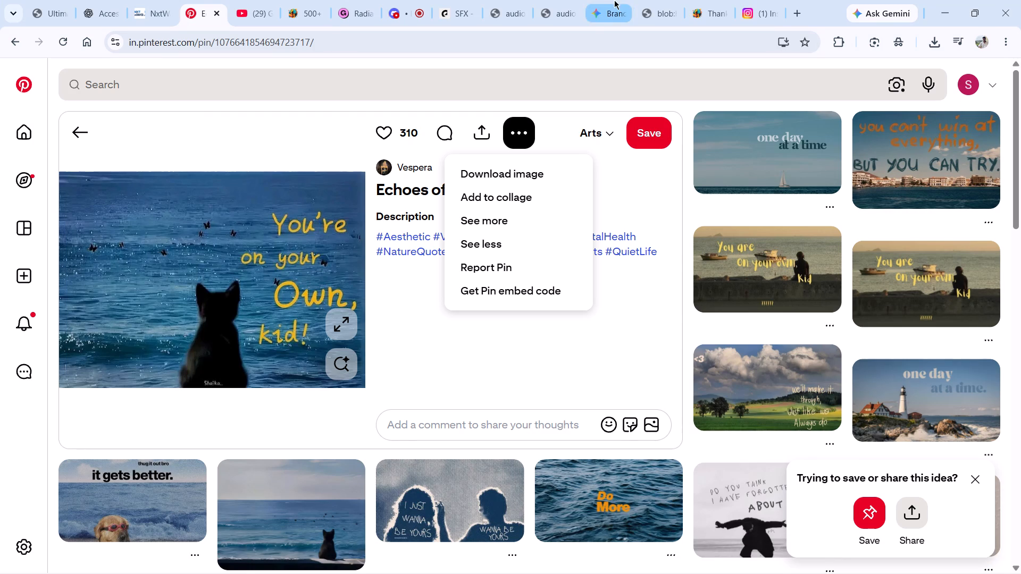
pyautogui.click(102, 4)
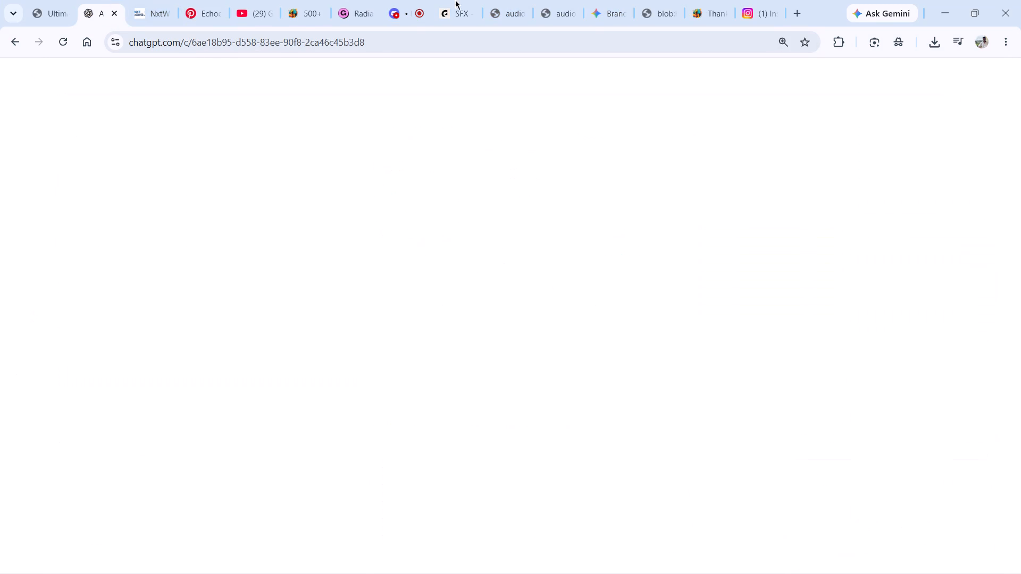
pyautogui.click(58, 0)
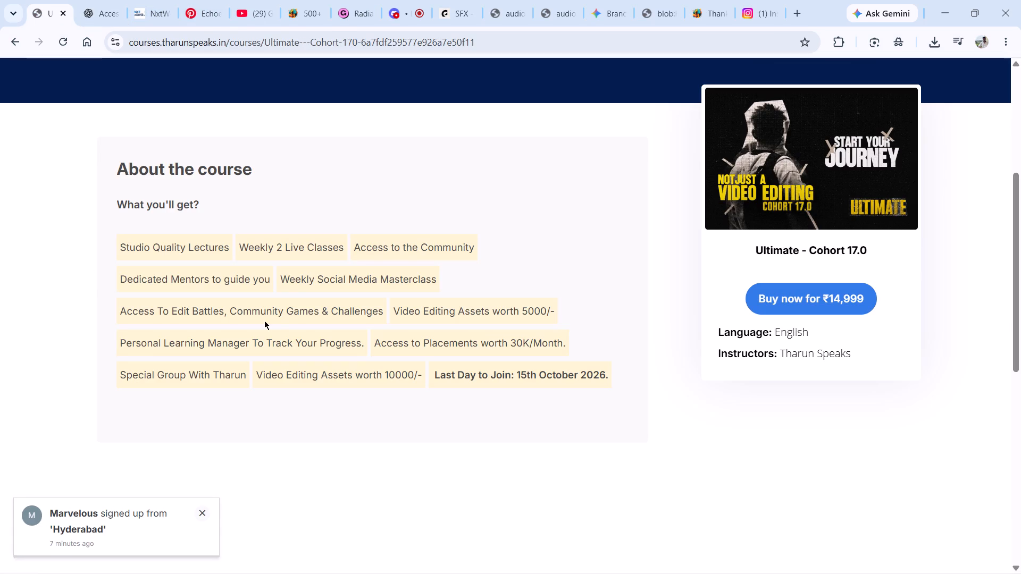
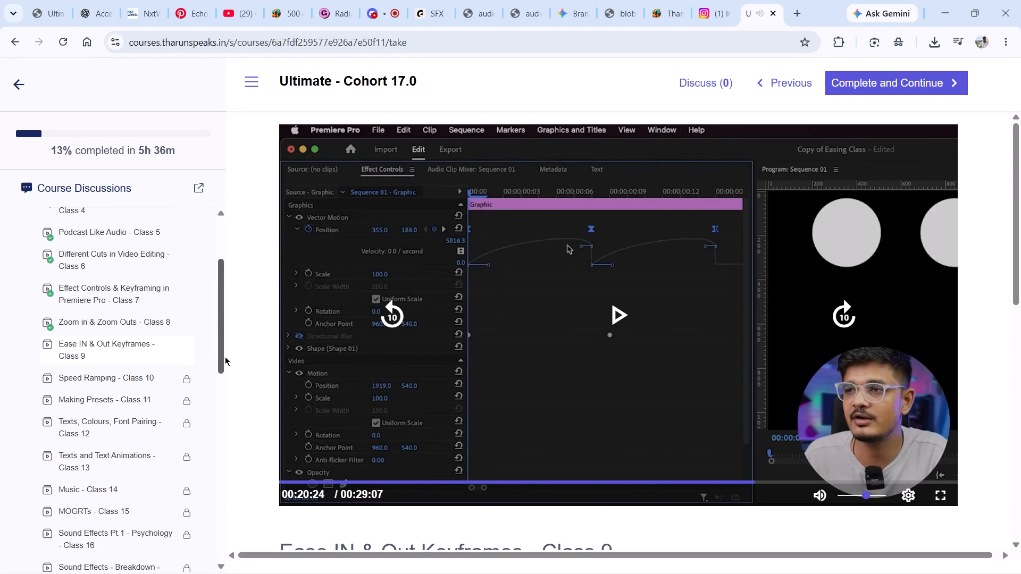
# Browse the Video Editing Essentials - Premiere Pro class list and open the Speed Ramping - Class 10 lesson.
pyautogui.moveTo(225, 357); pyautogui.dragTo(224, 318)
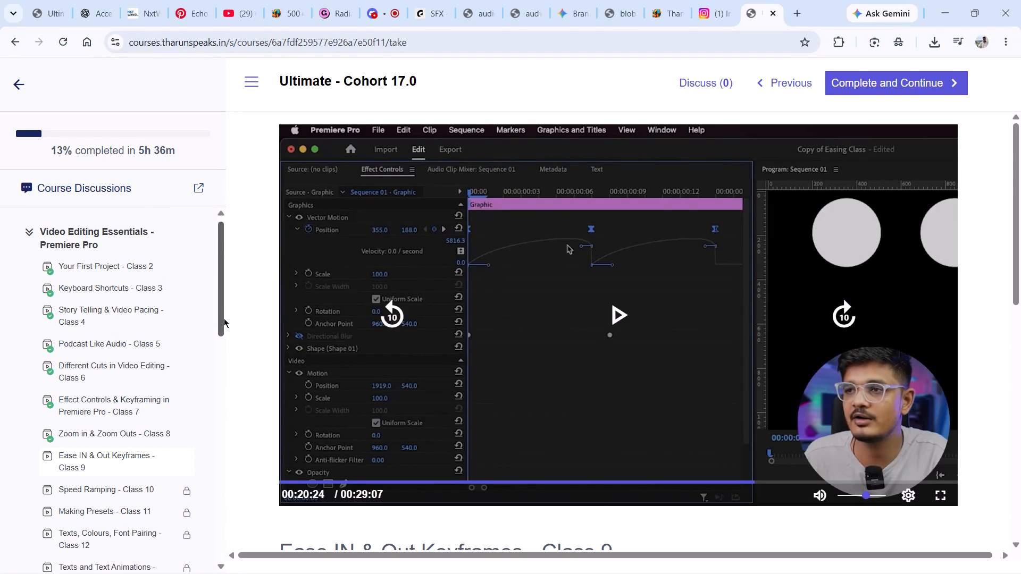
pyautogui.moveTo(224, 318); pyautogui.dragTo(227, 341)
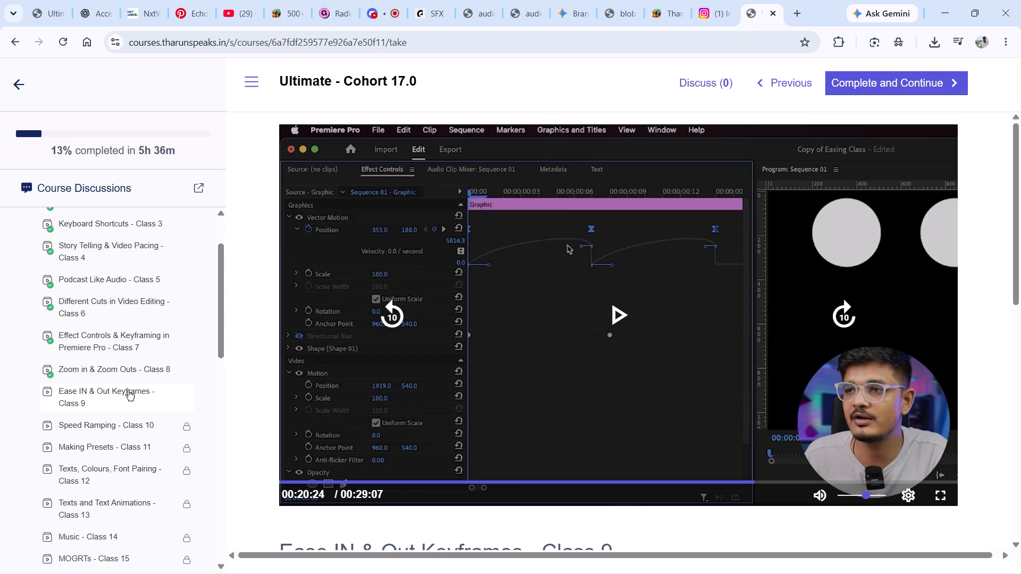
pyautogui.click(143, 433)
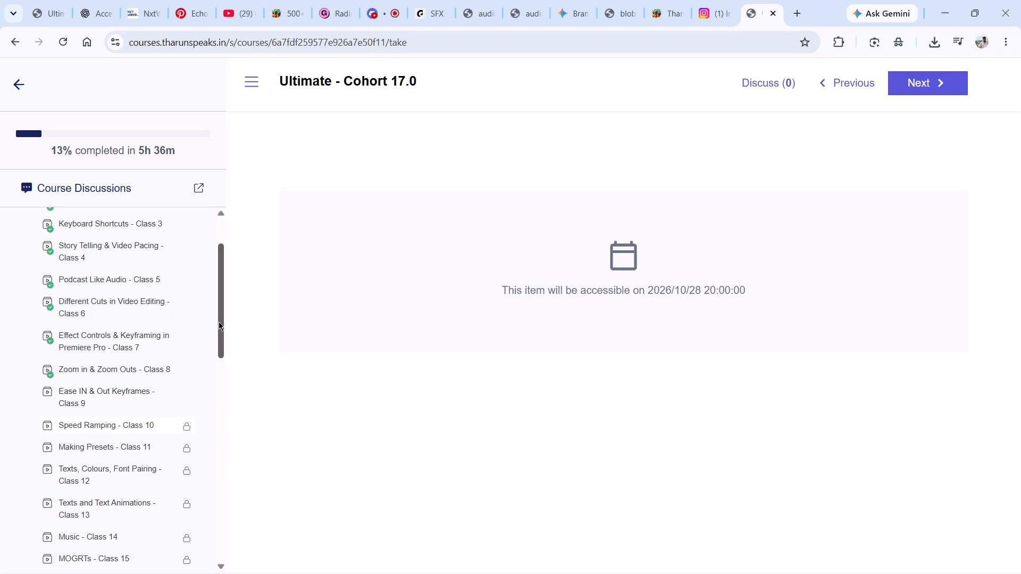
pyautogui.moveTo(219, 322); pyautogui.dragTo(218, 292)
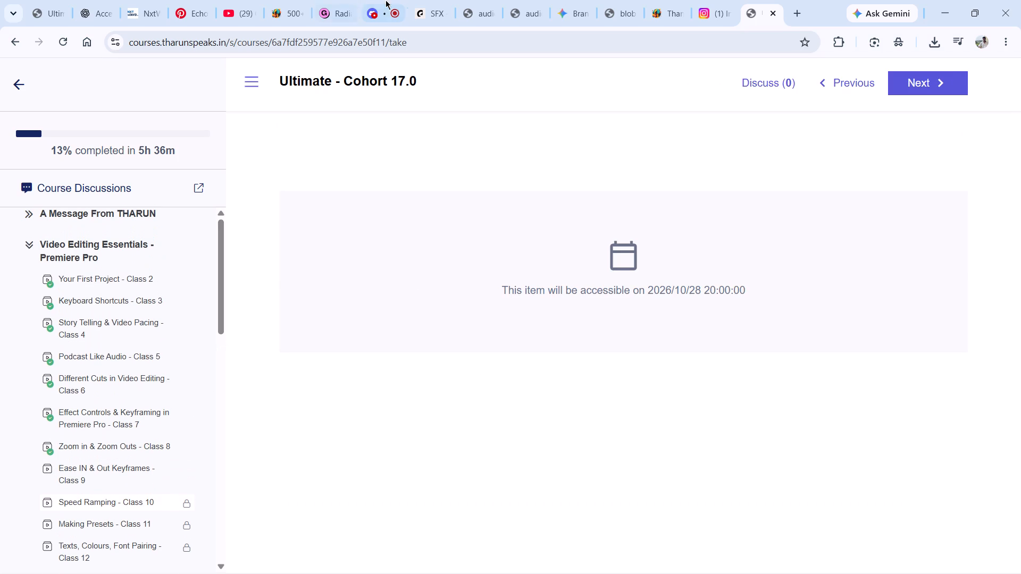
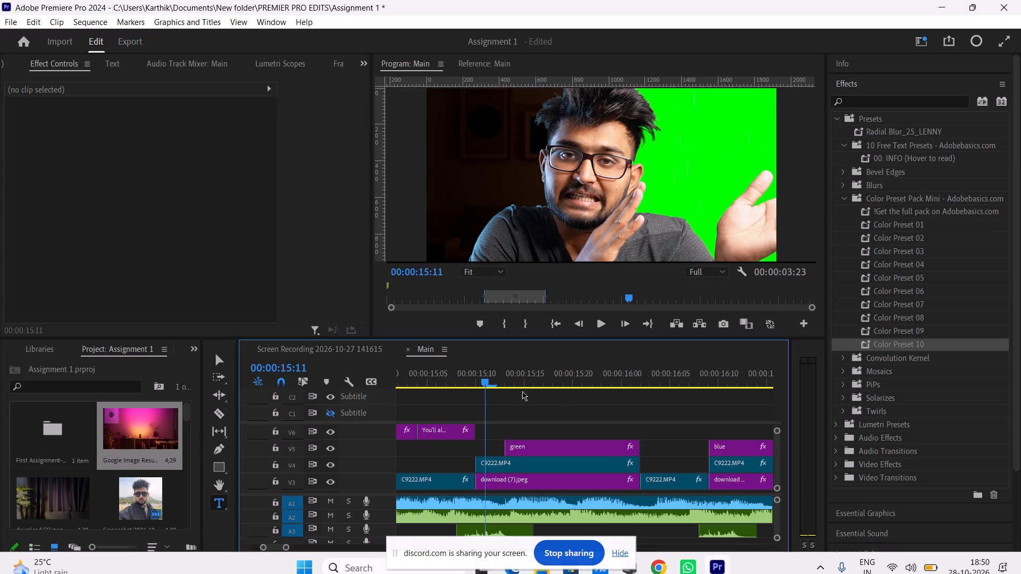
# Scrub around 00:00:15:10 to examine how the download (7).jpeg background, C9222.MP4 and "green" text layers enter in sequence.
pyautogui.moveTo(488, 378); pyautogui.dragTo(483, 388)
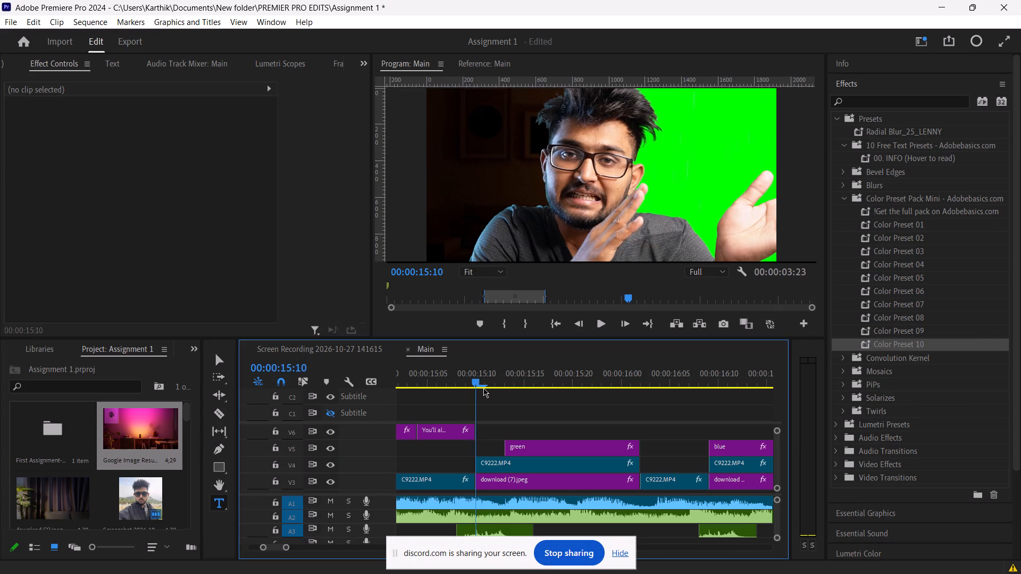
pyautogui.moveTo(483, 388); pyautogui.dragTo(488, 391)
pyautogui.click(510, 484)
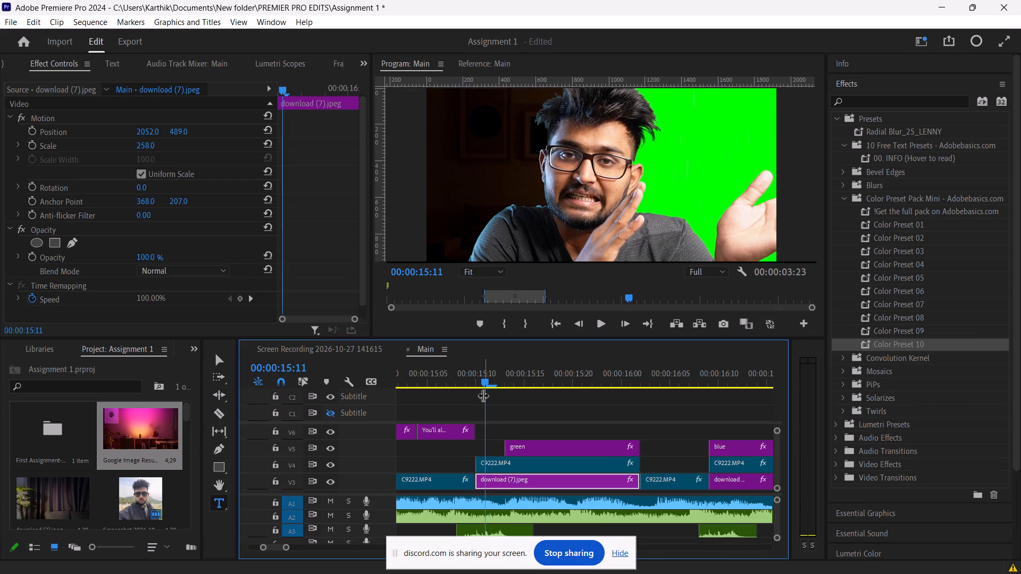
pyautogui.moveTo(483, 382); pyautogui.dragTo(474, 387)
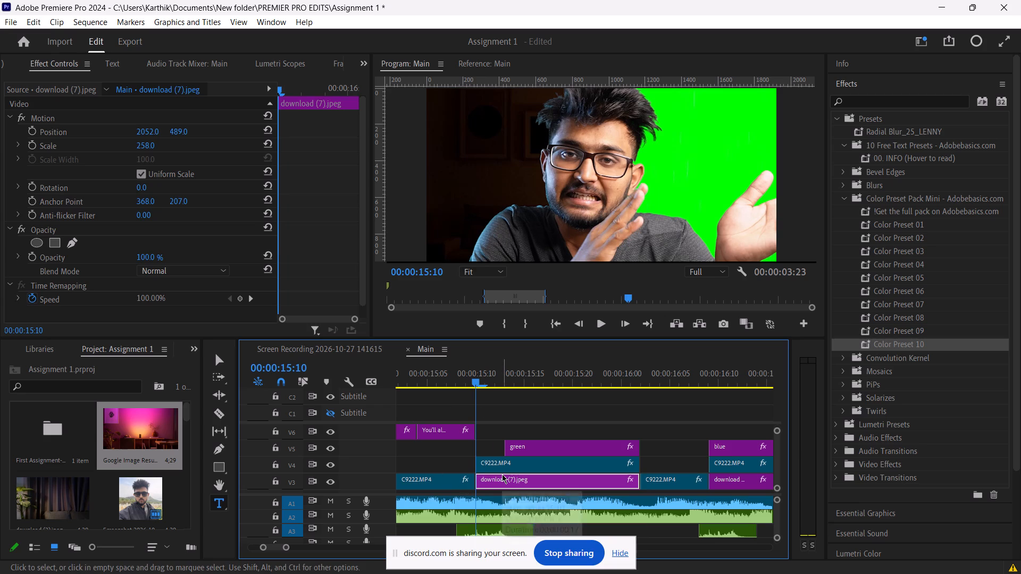
pyautogui.moveTo(475, 381); pyautogui.dragTo(501, 384)
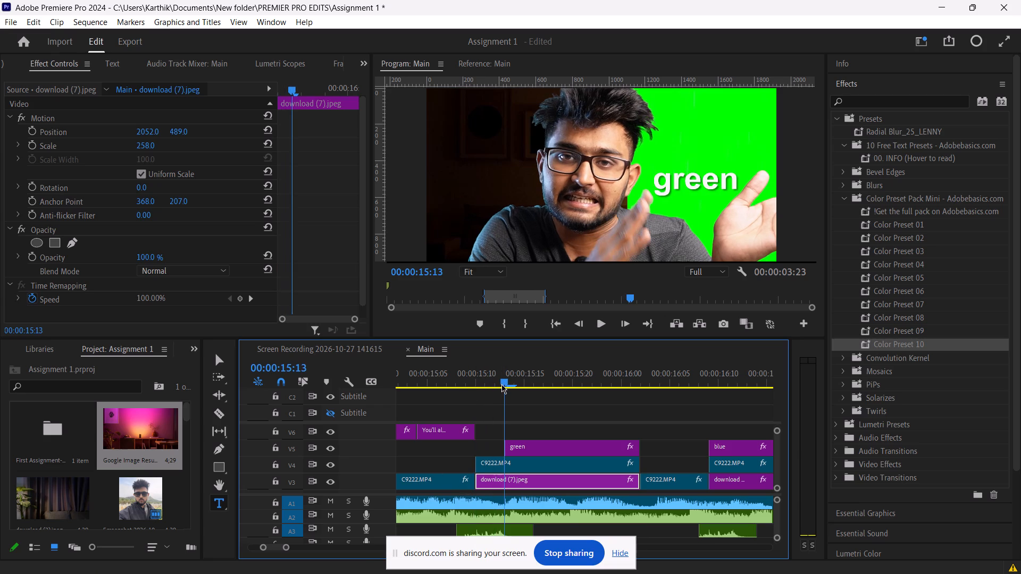
pyautogui.moveTo(501, 384); pyautogui.dragTo(534, 393)
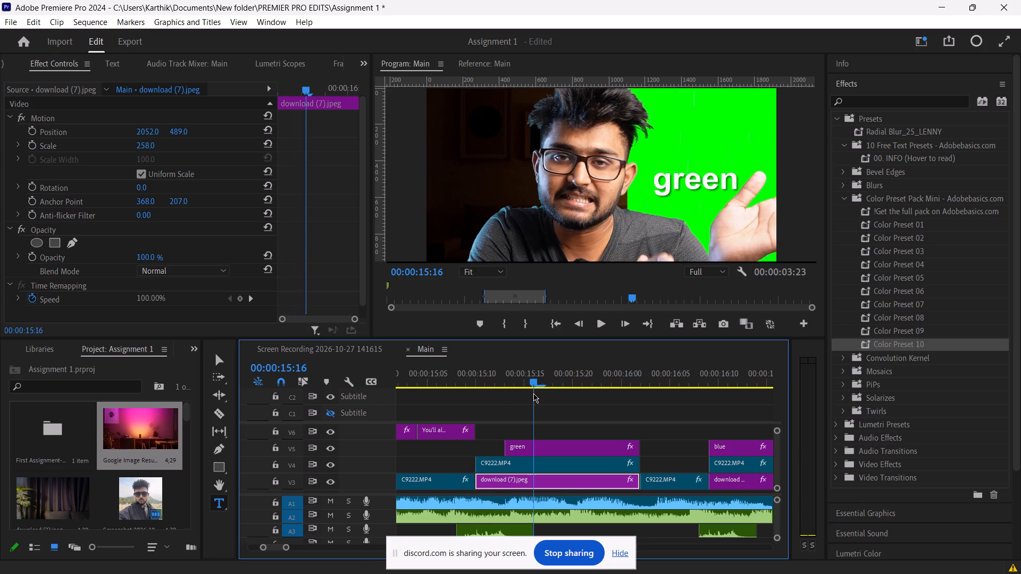
pyautogui.moveTo(534, 393); pyautogui.dragTo(476, 399)
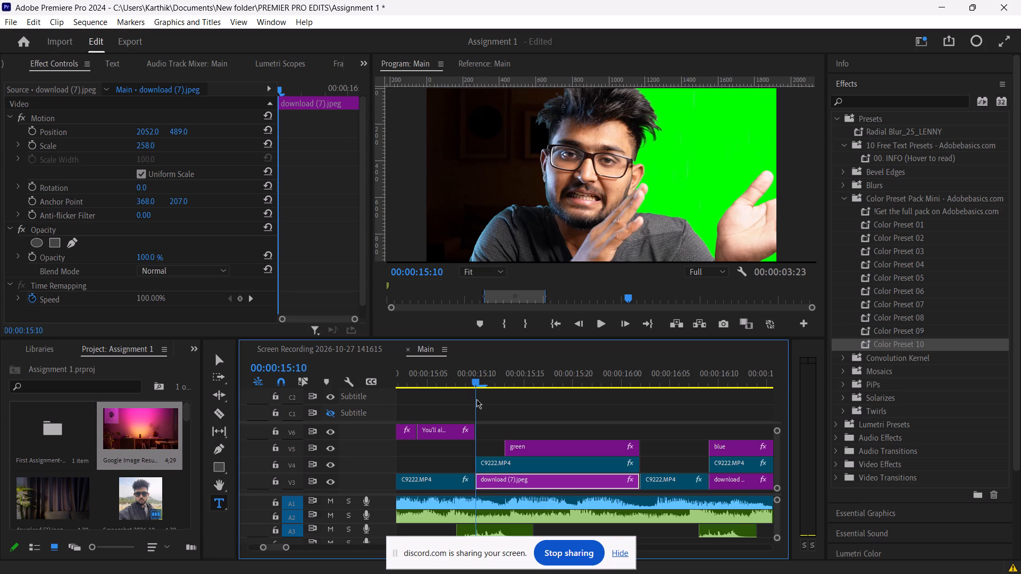
pyautogui.moveTo(476, 399); pyautogui.dragTo(476, 412)
# Move the opening Screen Recording 2026-10-20 172700.mp4 clip from V4 to V5, six frames earlier, and preview its overlap with the Hello Everyone text.
pyautogui.moveTo(476, 412); pyautogui.dragTo(345, 423)
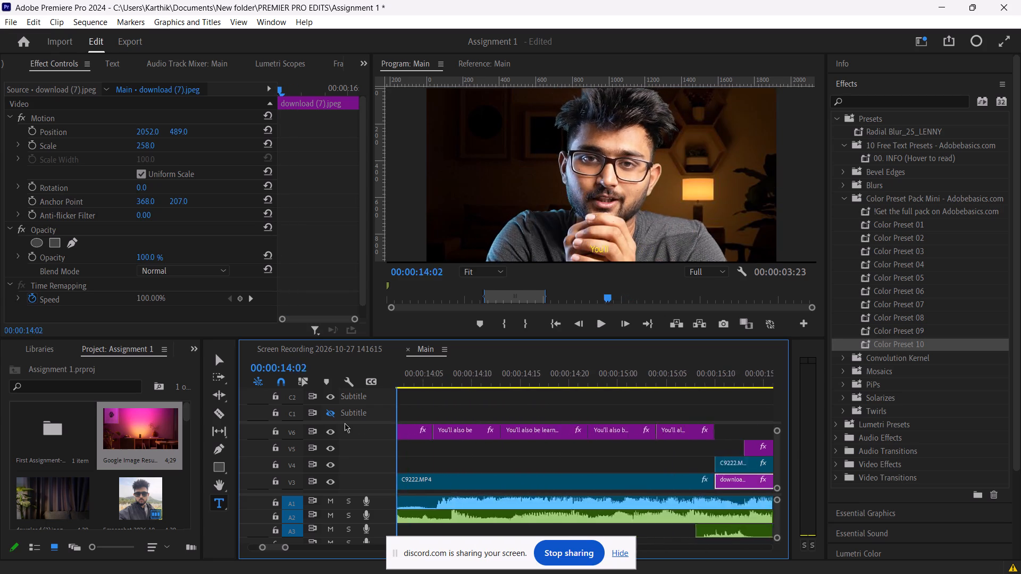
pyautogui.moveTo(345, 423); pyautogui.dragTo(341, 425)
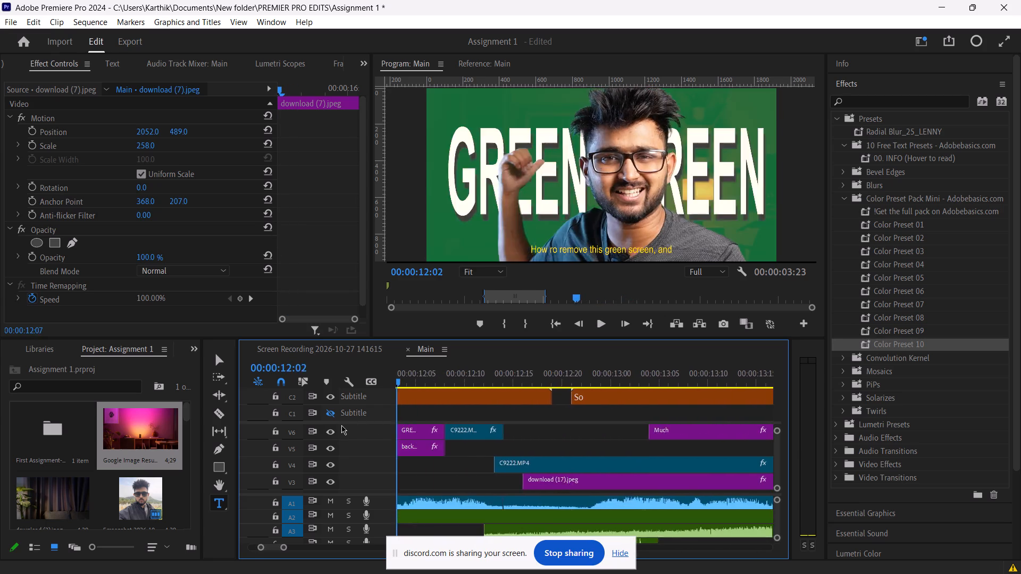
pyautogui.moveTo(341, 425); pyautogui.dragTo(358, 421)
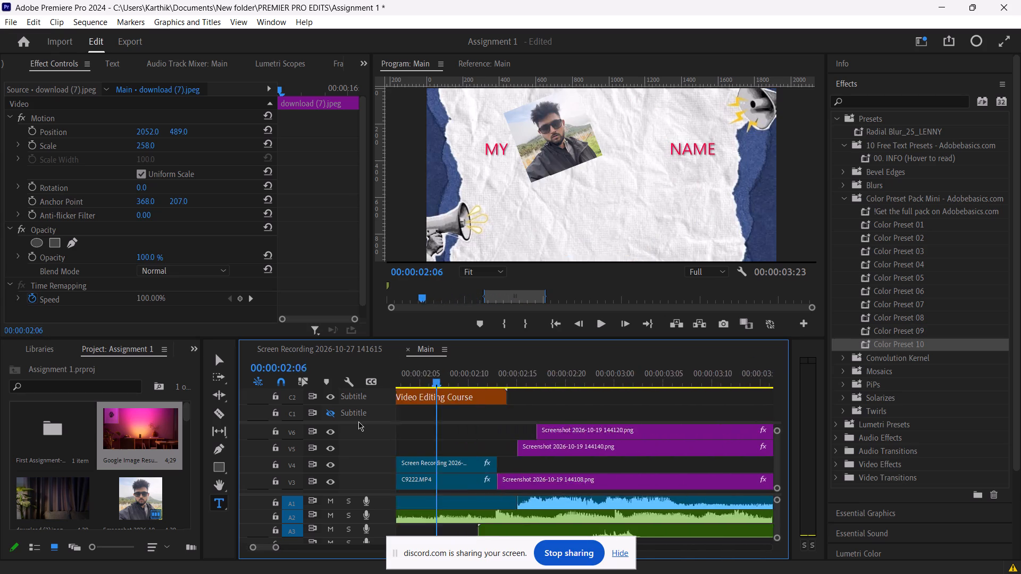
pyautogui.moveTo(358, 421); pyautogui.dragTo(627, 443)
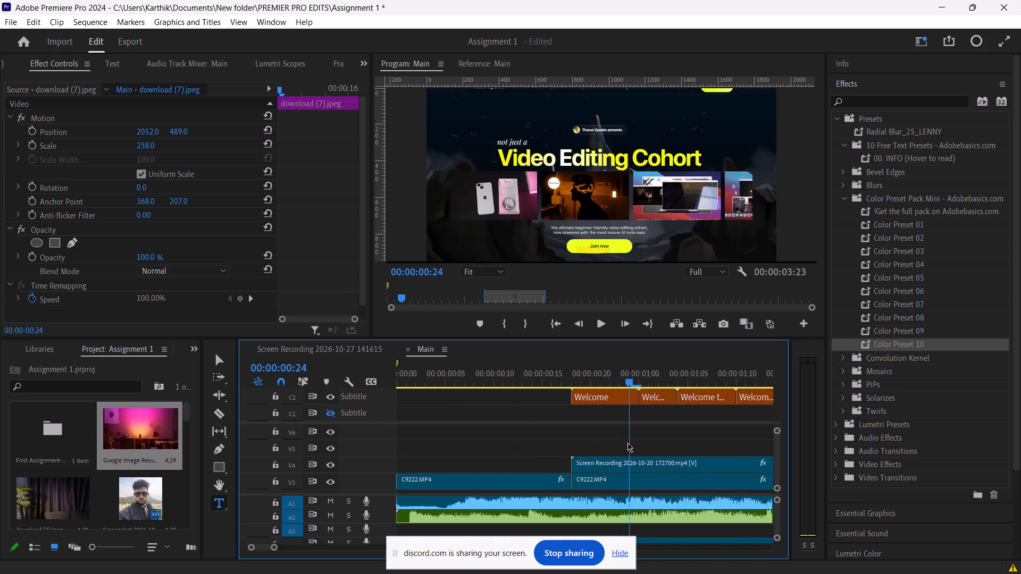
pyautogui.moveTo(627, 443); pyautogui.dragTo(629, 444)
pyautogui.click(659, 461)
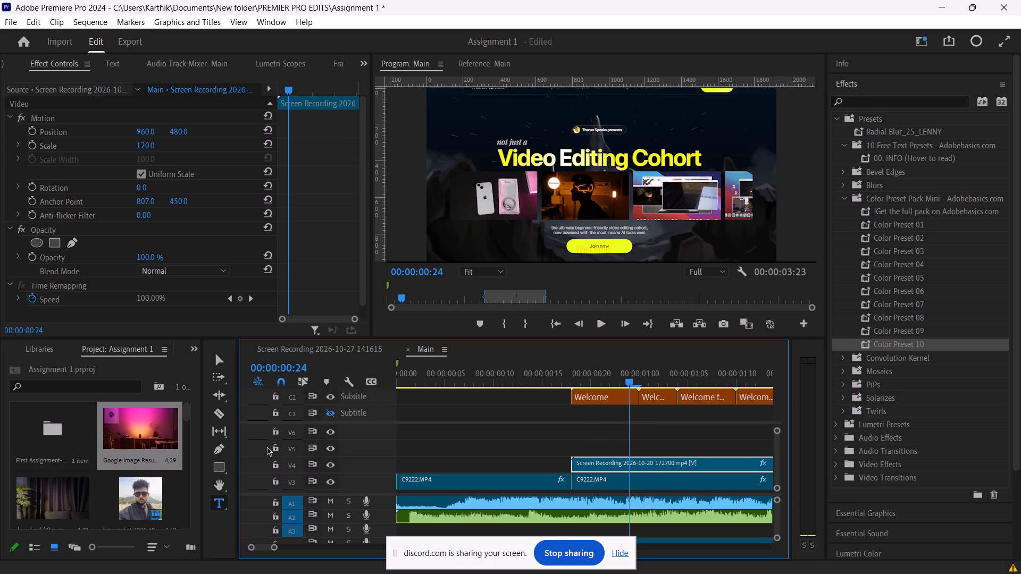
pyautogui.moveTo(599, 461); pyautogui.dragTo(540, 452)
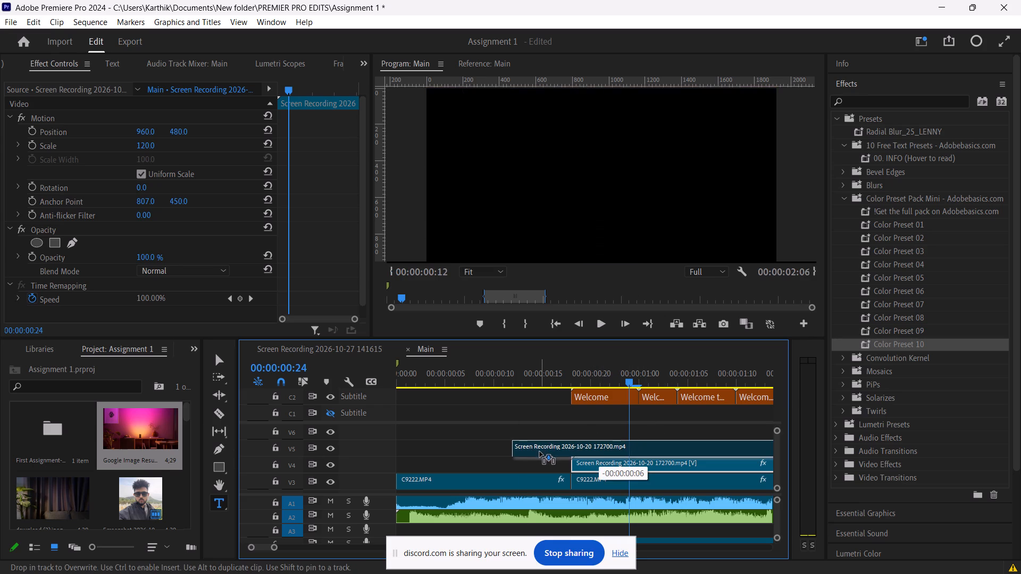
pyautogui.moveTo(540, 452); pyautogui.dragTo(541, 452)
pyautogui.moveTo(629, 380); pyautogui.dragTo(537, 424)
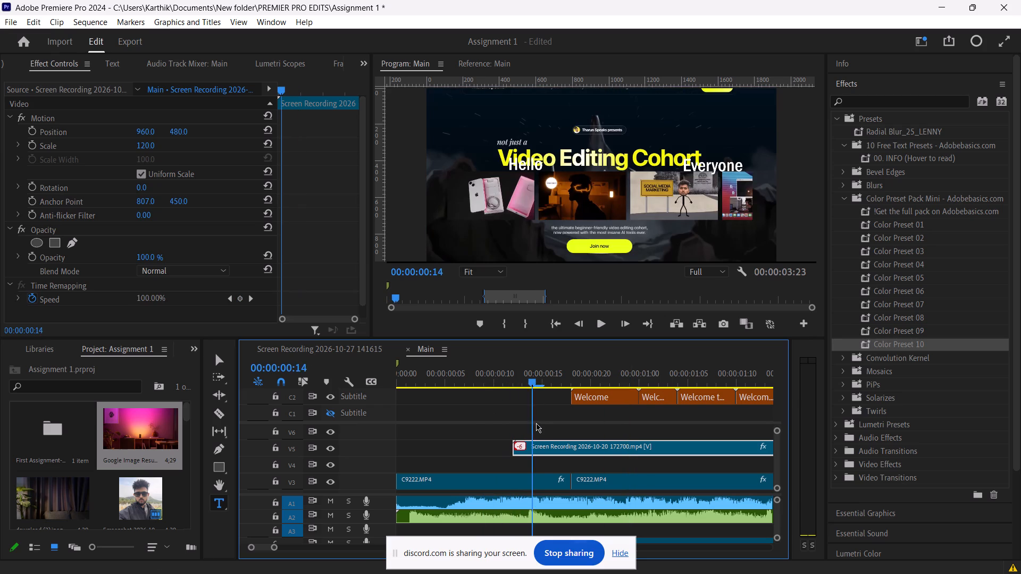
pyautogui.moveTo(537, 424); pyautogui.dragTo(558, 435)
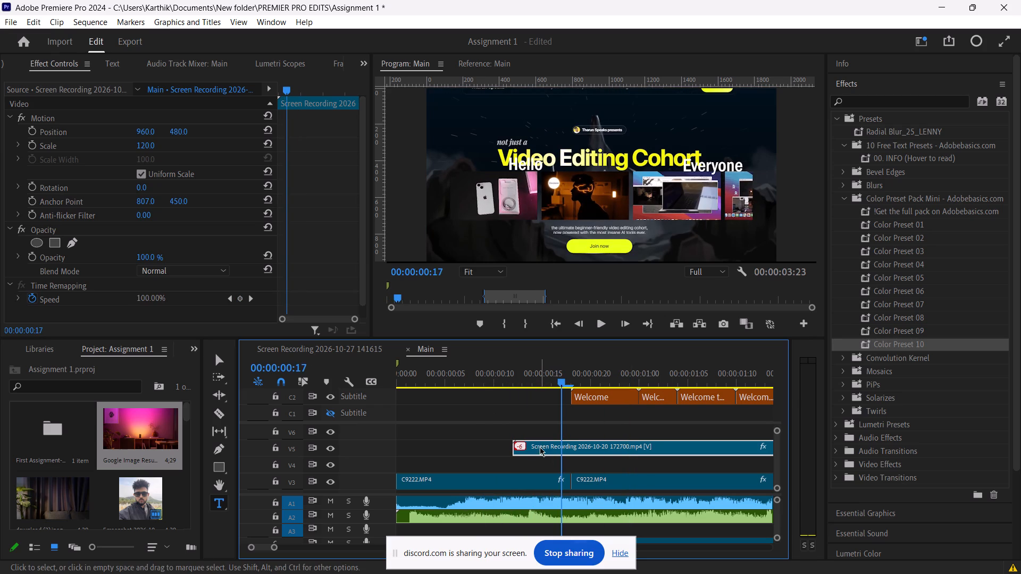
# Shift the Screen Recording clip on V5 so it starts with the Welcome caption at 00:00:00:18, and preview it.
pyautogui.moveTo(540, 447); pyautogui.dragTo(600, 455)
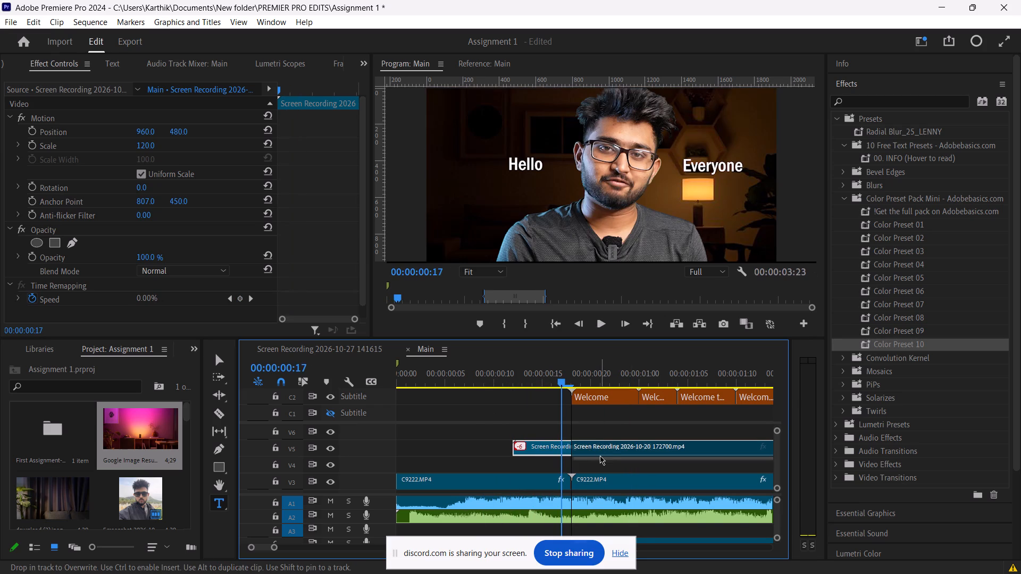
pyautogui.moveTo(557, 375); pyautogui.dragTo(601, 384)
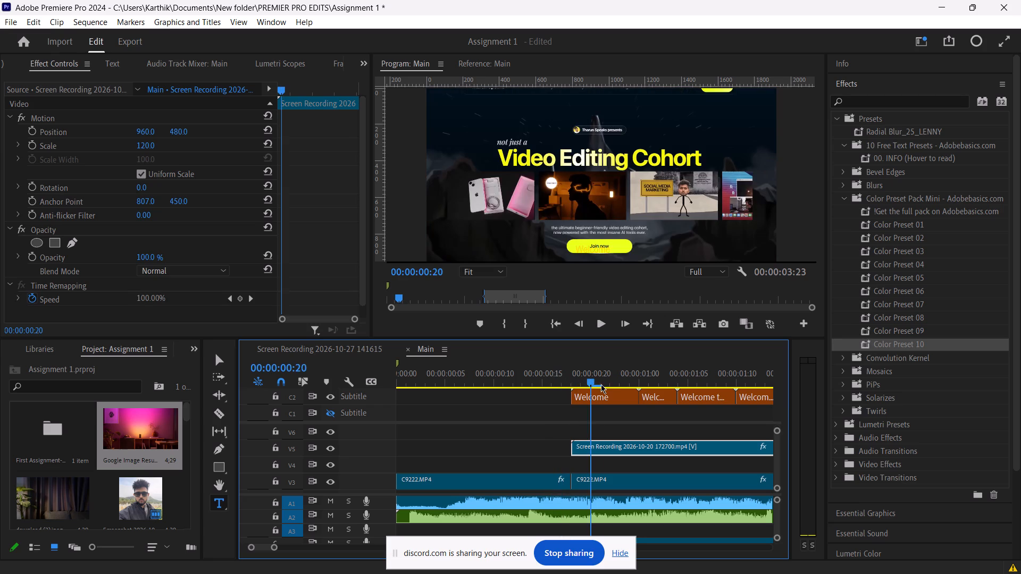
pyautogui.moveTo(601, 384); pyautogui.dragTo(602, 386)
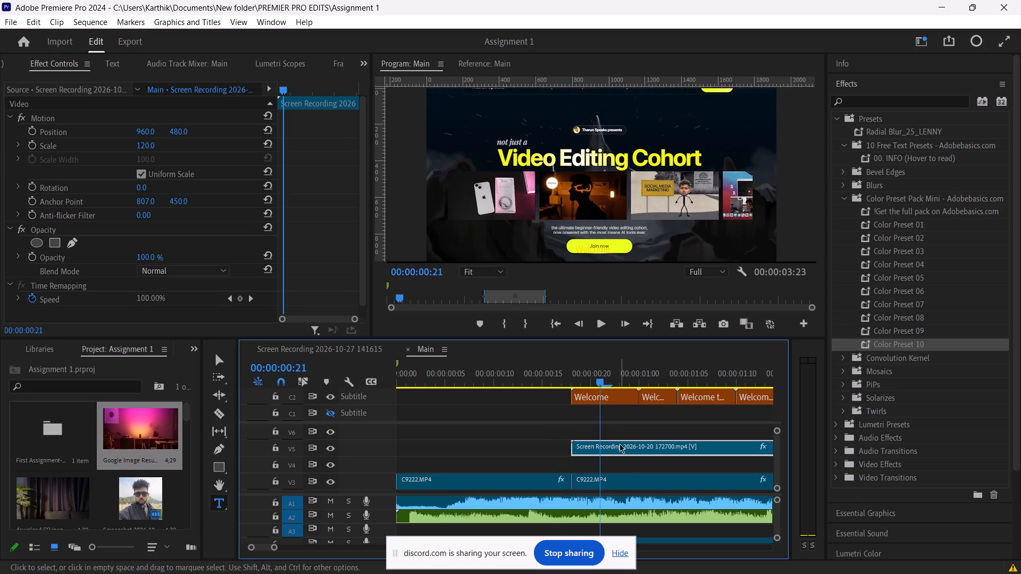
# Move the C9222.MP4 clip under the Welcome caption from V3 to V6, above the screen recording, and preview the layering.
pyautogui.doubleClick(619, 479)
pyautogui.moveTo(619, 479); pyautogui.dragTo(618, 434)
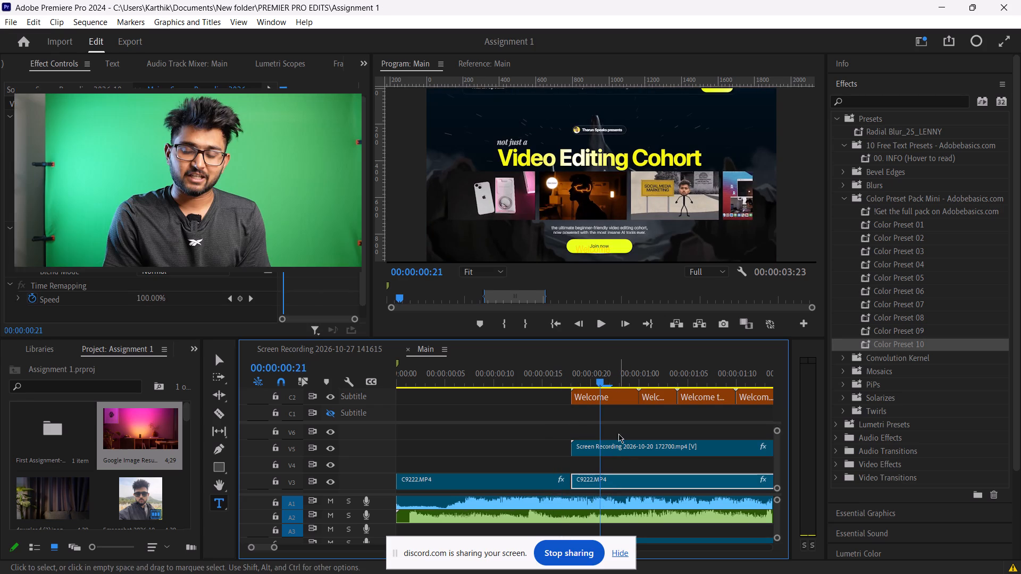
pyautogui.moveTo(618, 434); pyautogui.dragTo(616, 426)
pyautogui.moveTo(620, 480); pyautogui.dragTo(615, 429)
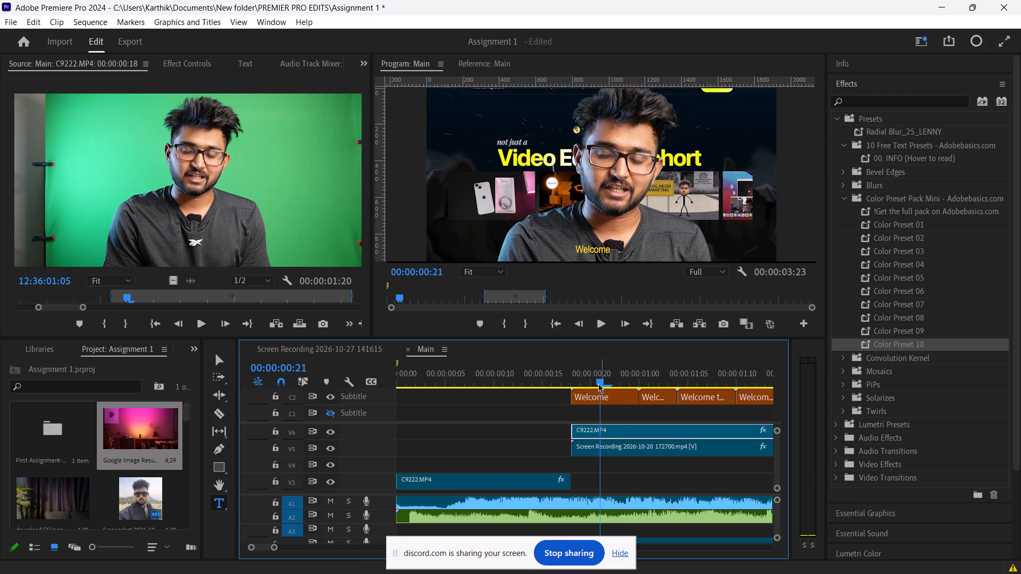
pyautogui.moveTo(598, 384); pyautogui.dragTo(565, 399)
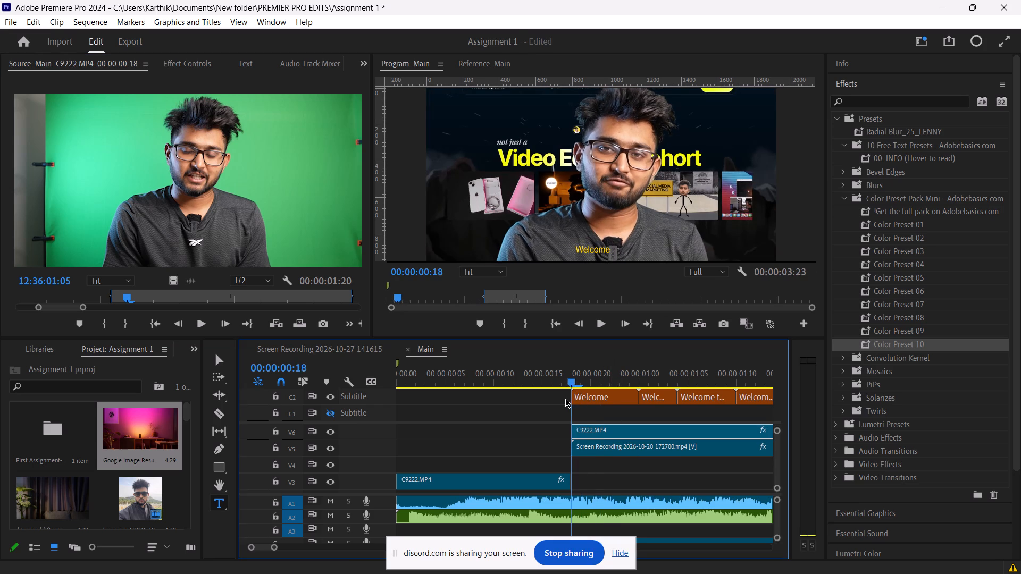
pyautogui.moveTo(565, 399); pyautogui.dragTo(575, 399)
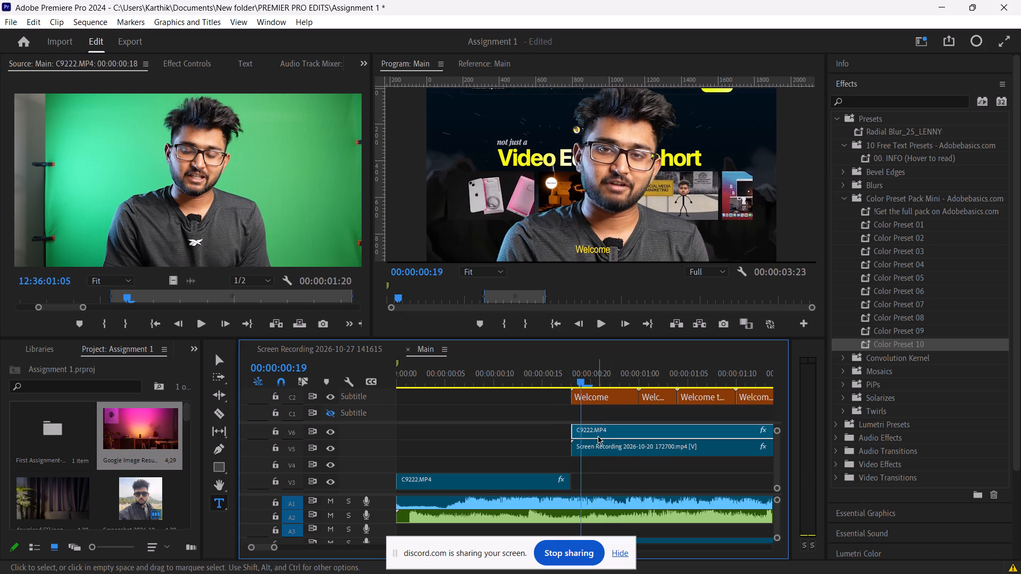
# Move the C9222.MP4 clip from V6 to V4, beneath the screen recording, and preview the layering around the Welcome caption.
pyautogui.moveTo(605, 432); pyautogui.dragTo(605, 461)
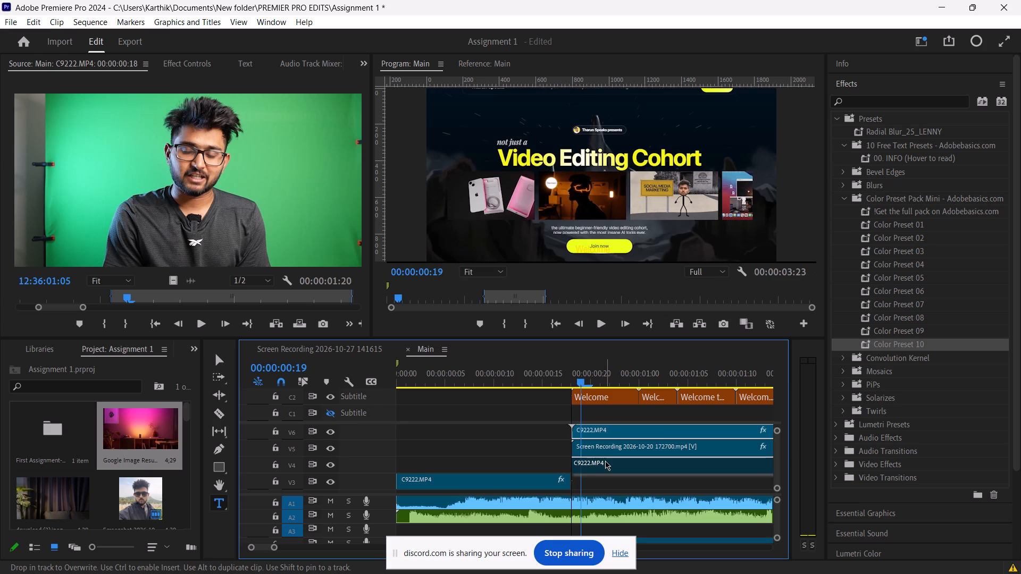
pyautogui.moveTo(578, 382); pyautogui.dragTo(582, 383)
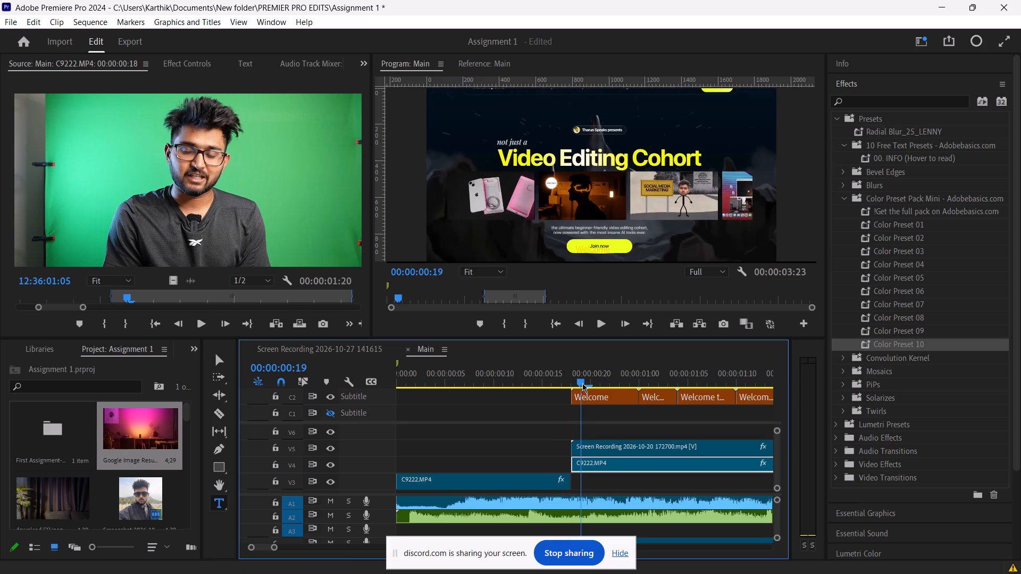
pyautogui.moveTo(582, 383); pyautogui.dragTo(583, 383)
pyautogui.moveTo(583, 383); pyautogui.dragTo(578, 395)
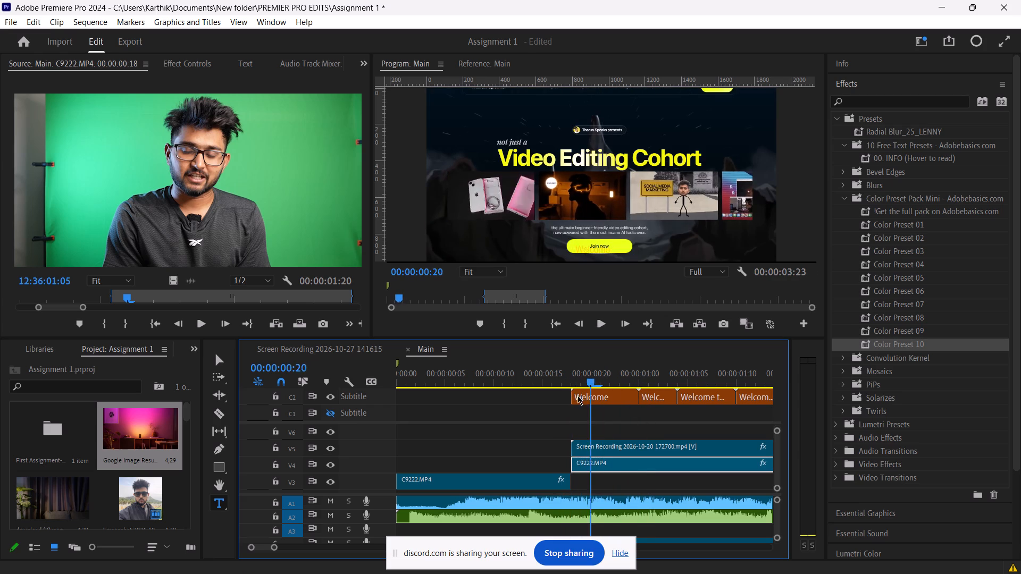
pyautogui.moveTo(578, 395); pyautogui.dragTo(562, 399)
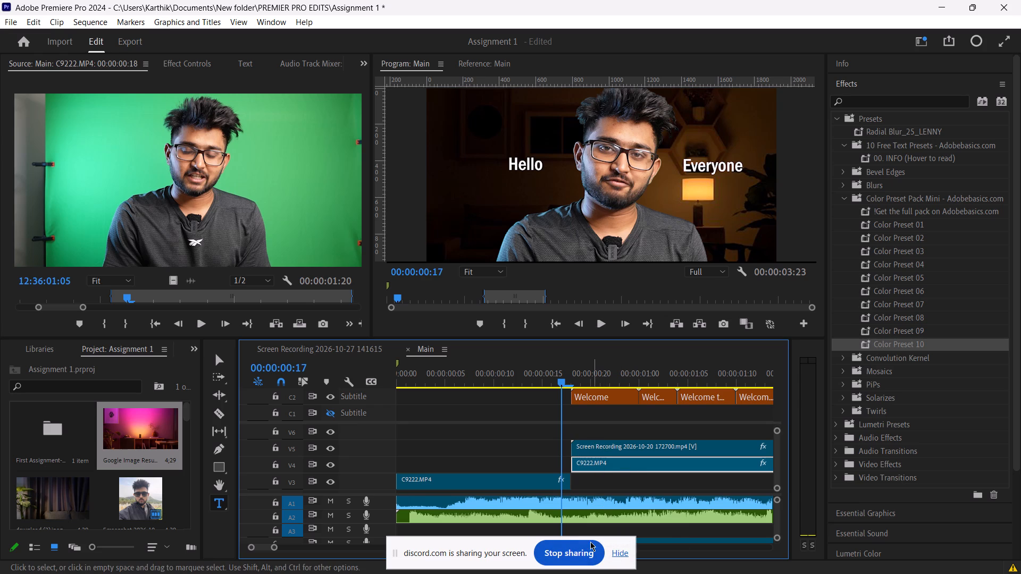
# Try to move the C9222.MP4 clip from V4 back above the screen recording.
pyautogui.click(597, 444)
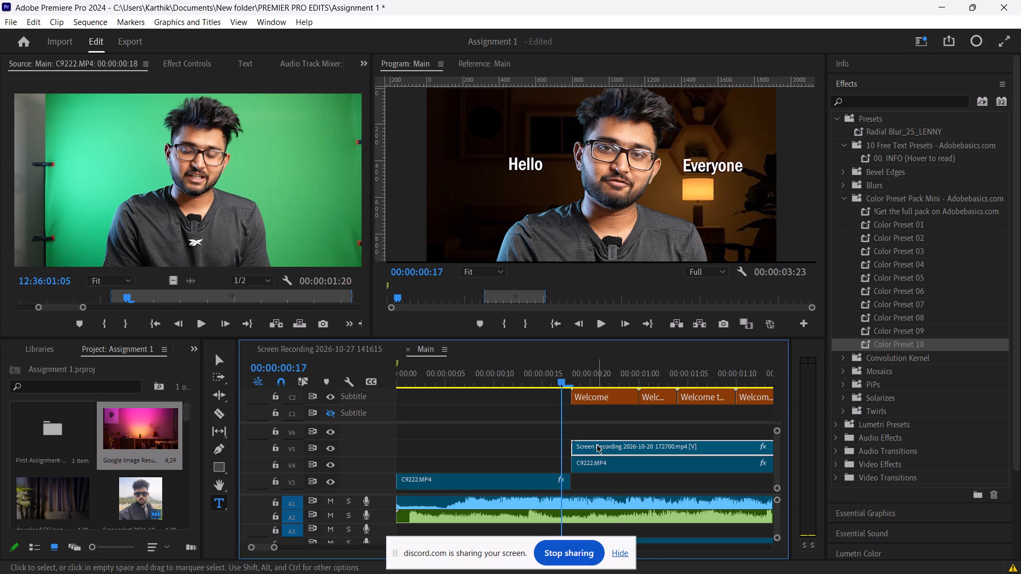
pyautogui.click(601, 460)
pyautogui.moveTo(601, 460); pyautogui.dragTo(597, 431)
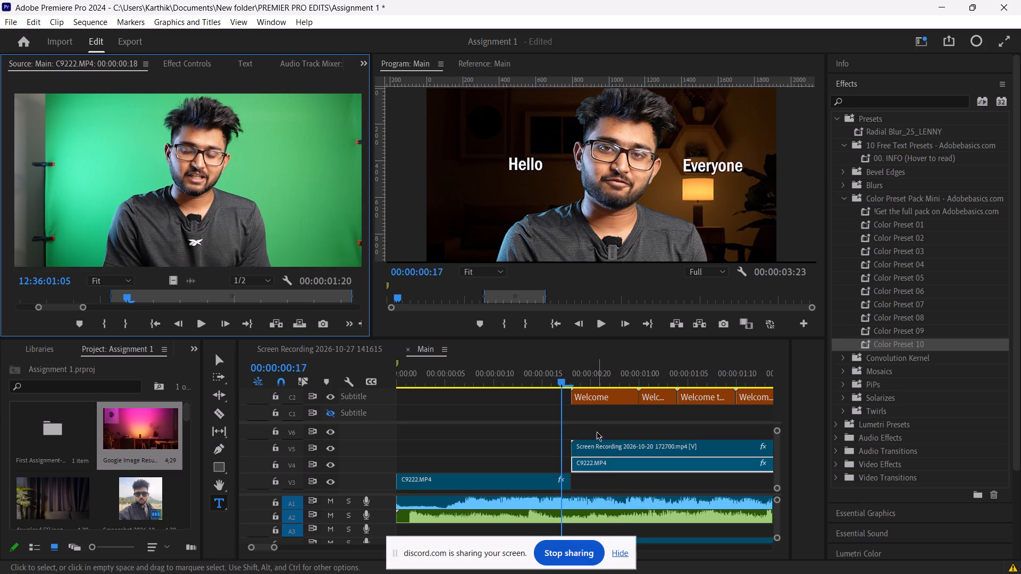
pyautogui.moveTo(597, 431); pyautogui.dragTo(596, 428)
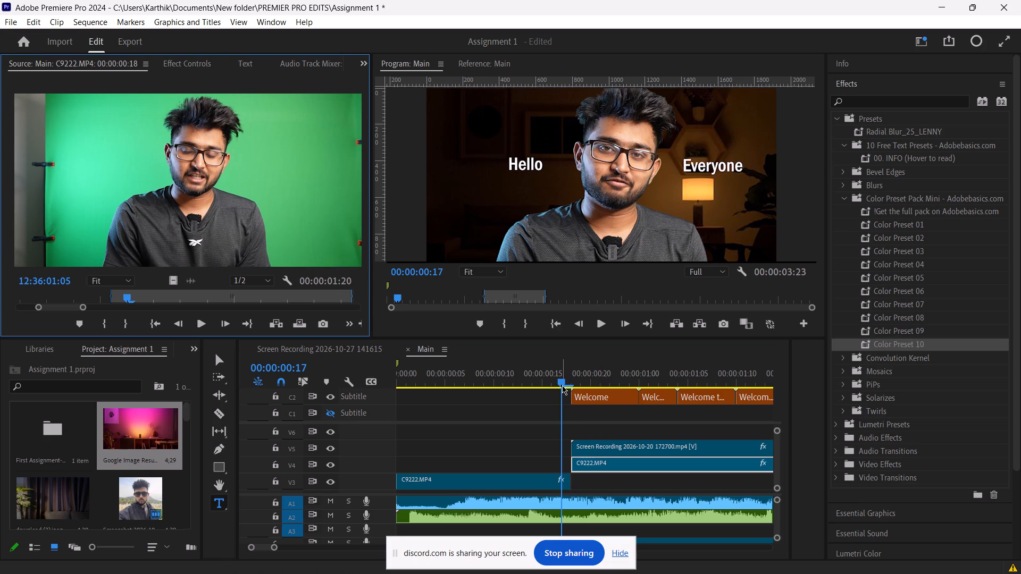
# Preview the sequence from the Welcome caption through the THARUN name screen to the "Inside the video." titles around 00:00:07:22.
pyautogui.moveTo(563, 385); pyautogui.dragTo(608, 406)
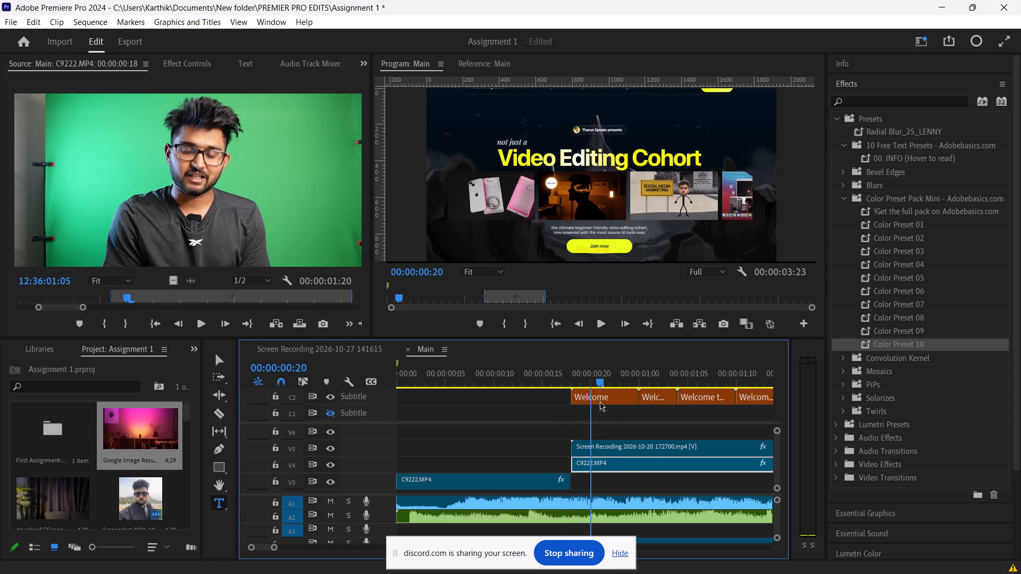
pyautogui.moveTo(608, 406); pyautogui.dragTo(729, 403)
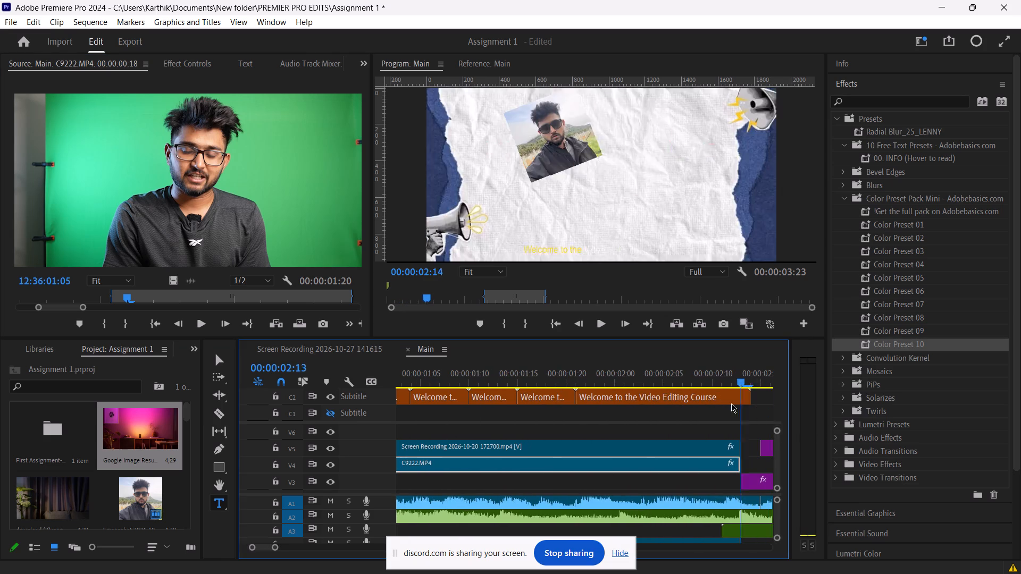
pyautogui.moveTo(729, 403); pyautogui.dragTo(813, 382)
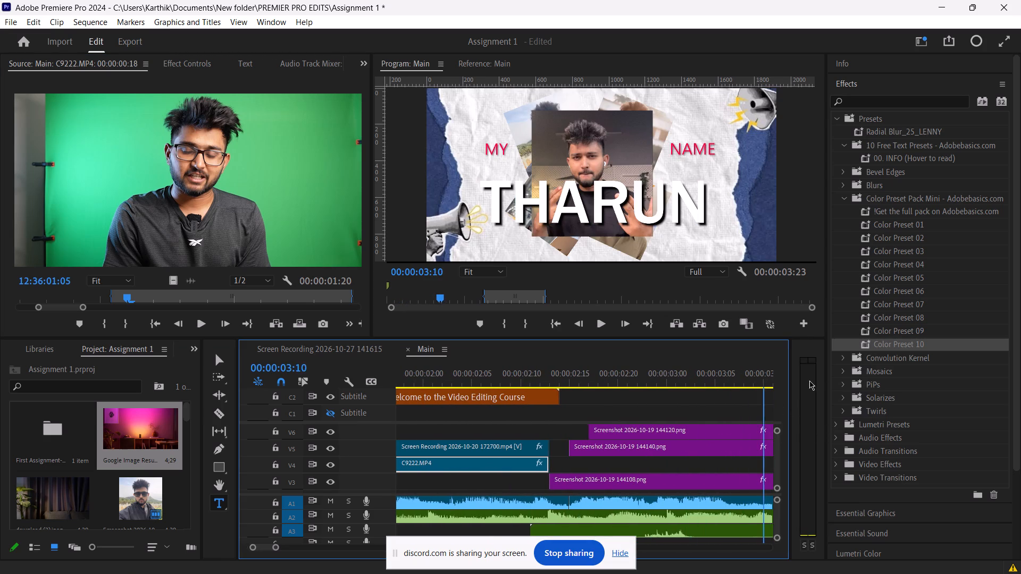
pyautogui.moveTo(813, 382); pyautogui.dragTo(769, 396)
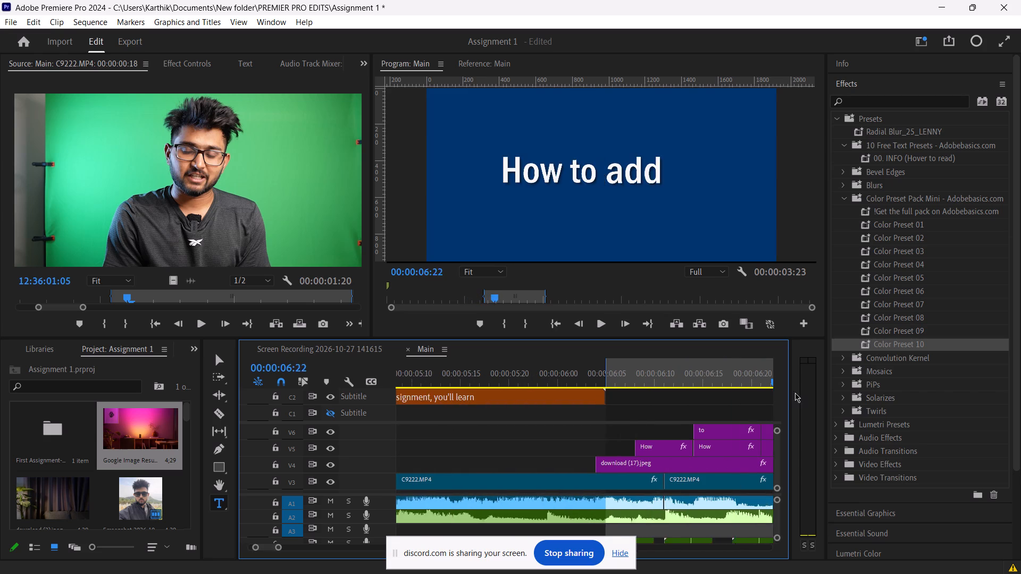
pyautogui.moveTo(769, 396); pyautogui.dragTo(716, 411)
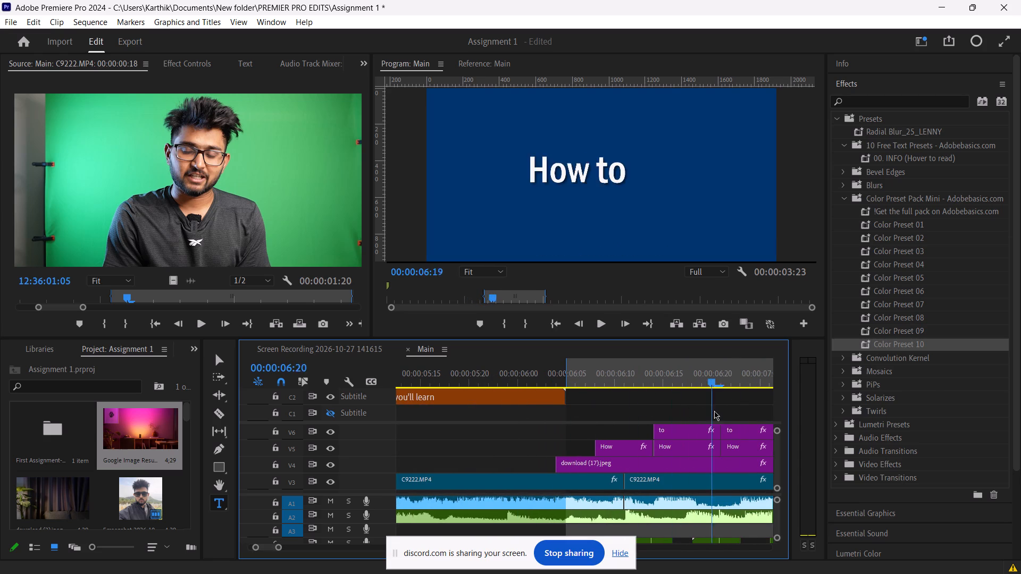
pyautogui.moveTo(716, 411); pyautogui.dragTo(703, 404)
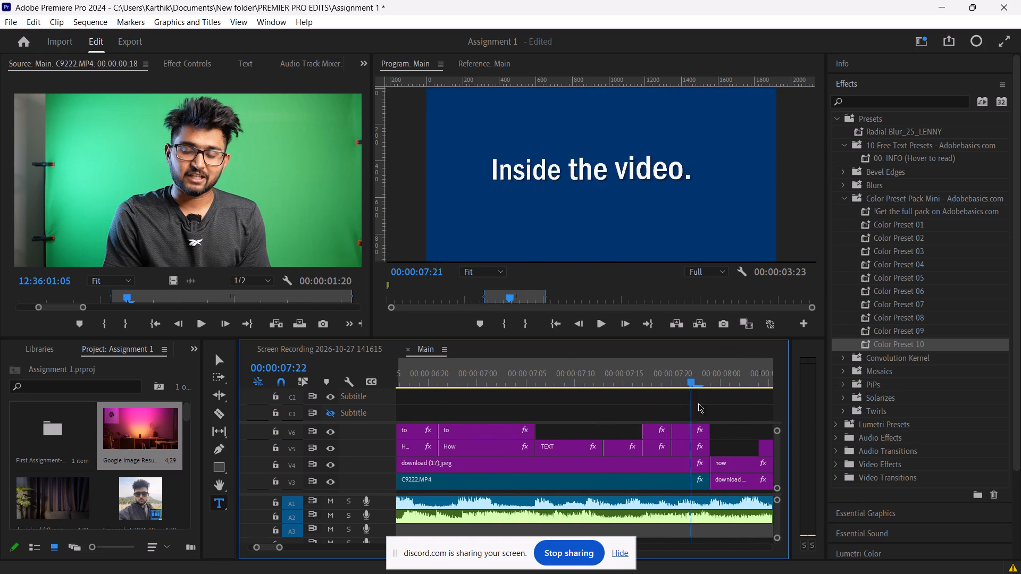
# Examine how the text layers build up in the "how to remove the GAPS" and COLOR GRADE sections, ending at 00:00:11:02.
pyautogui.moveTo(703, 404); pyautogui.dragTo(687, 406)
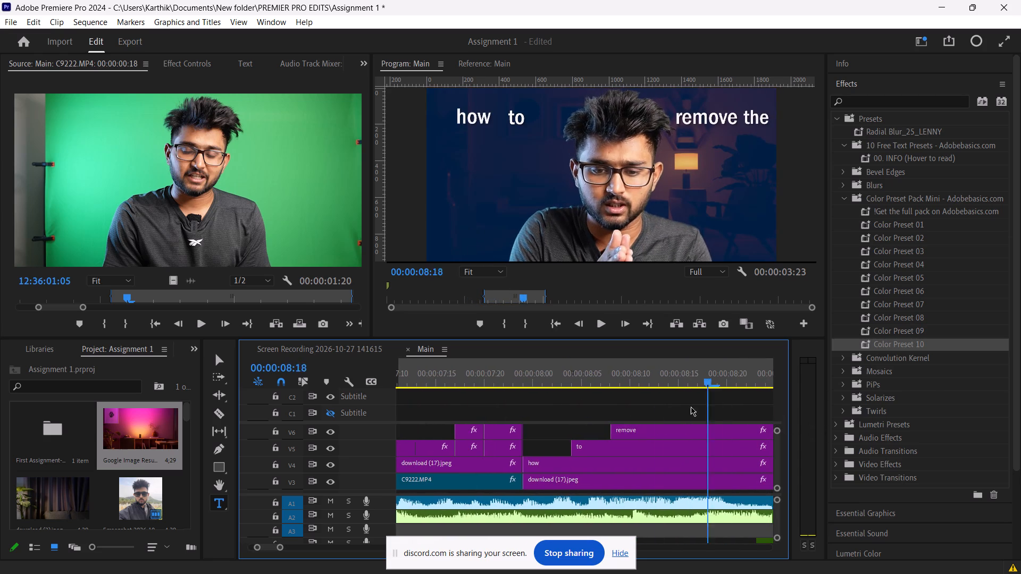
pyautogui.moveTo(687, 406); pyautogui.dragTo(578, 424)
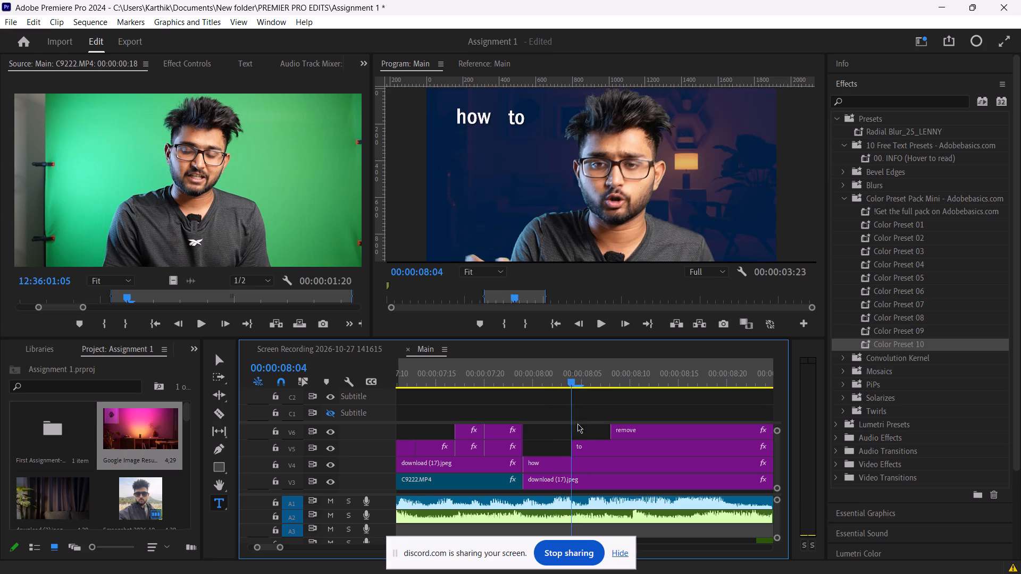
pyautogui.moveTo(578, 424); pyautogui.dragTo(649, 450)
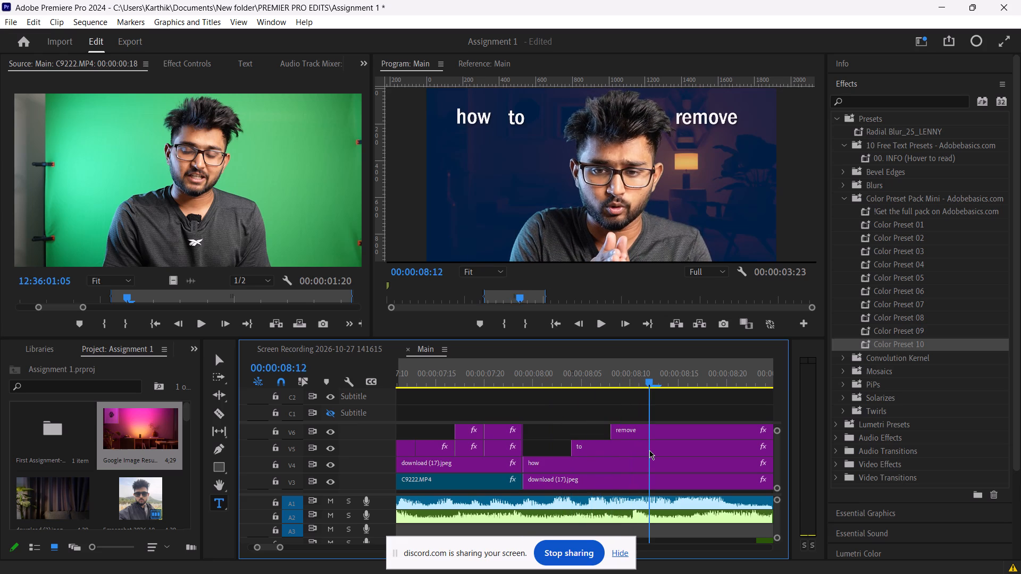
pyautogui.moveTo(649, 450); pyautogui.dragTo(735, 448)
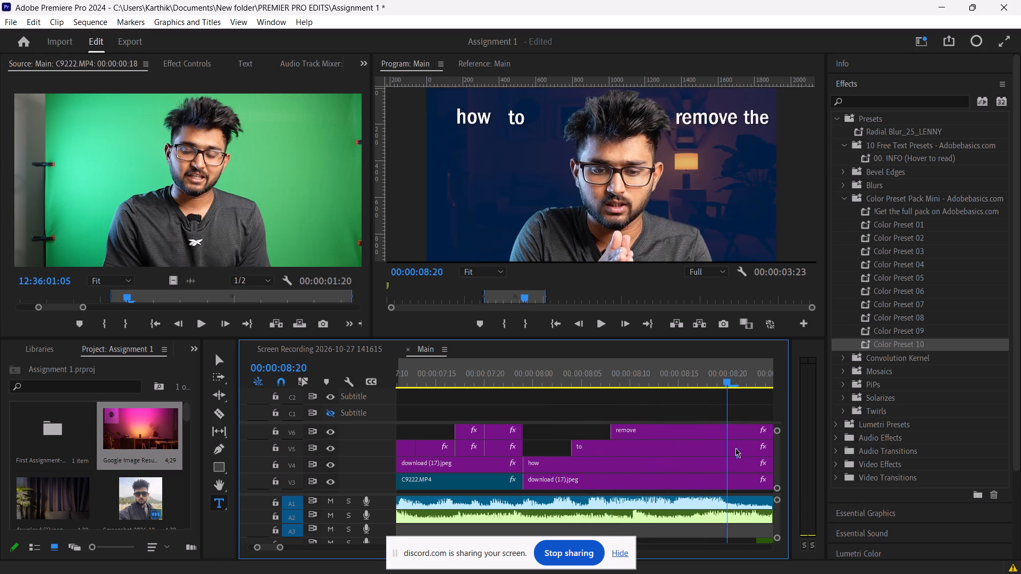
pyautogui.moveTo(735, 448); pyautogui.dragTo(606, 418)
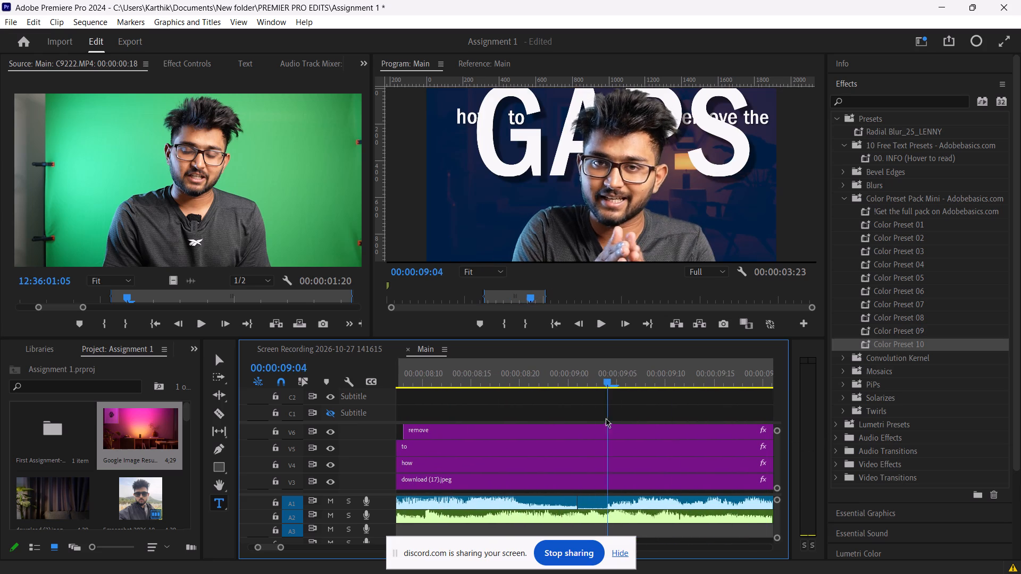
pyautogui.moveTo(606, 418); pyautogui.dragTo(822, 428)
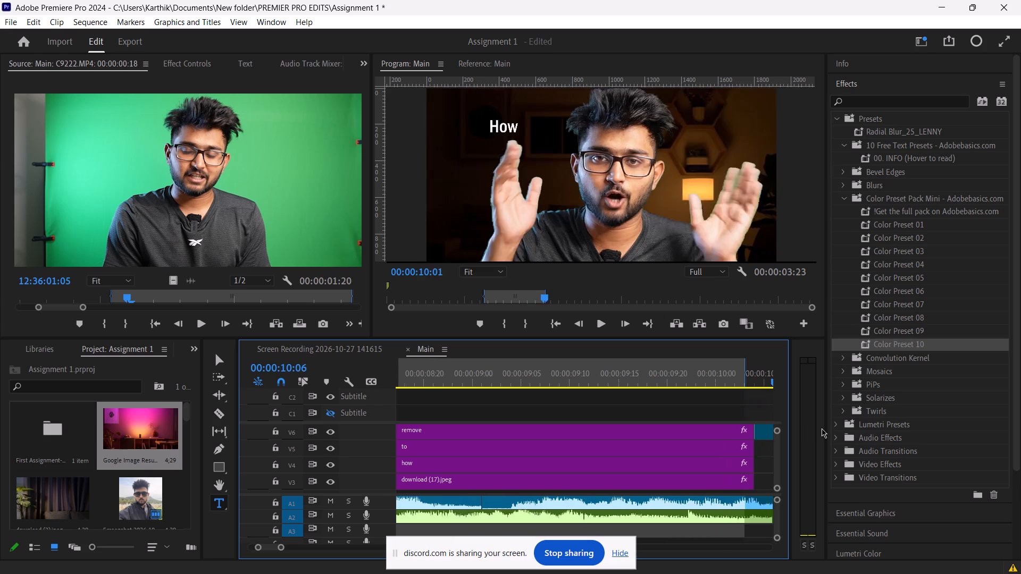
pyautogui.moveTo(822, 428); pyautogui.dragTo(638, 417)
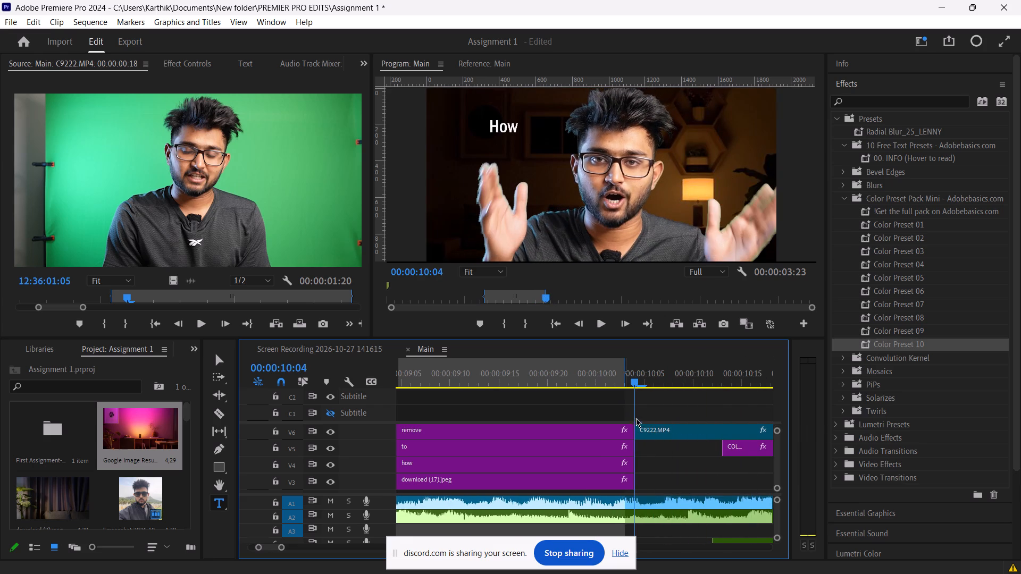
pyautogui.moveTo(638, 417); pyautogui.dragTo(784, 443)
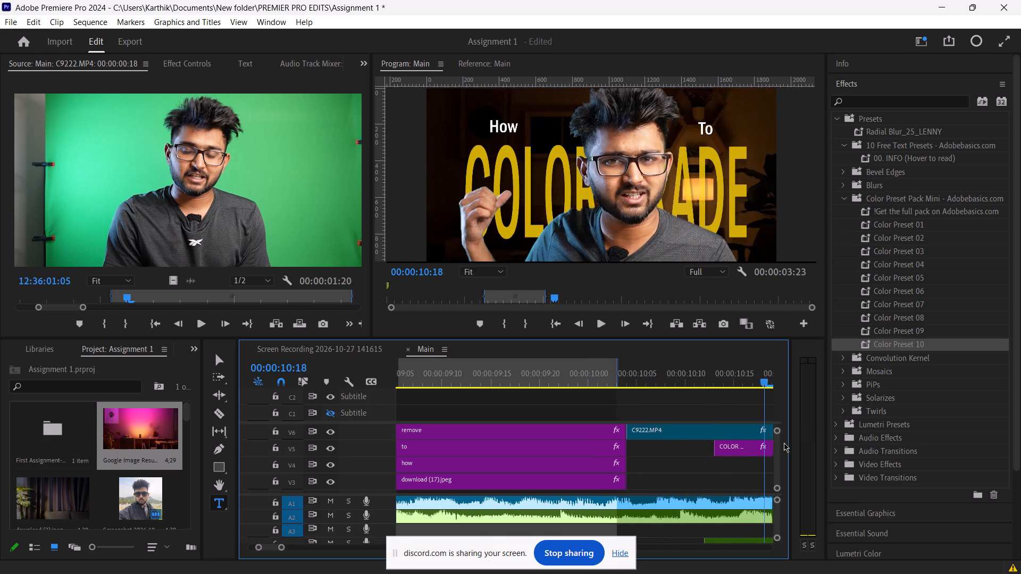
pyautogui.moveTo(784, 443); pyautogui.dragTo(543, 411)
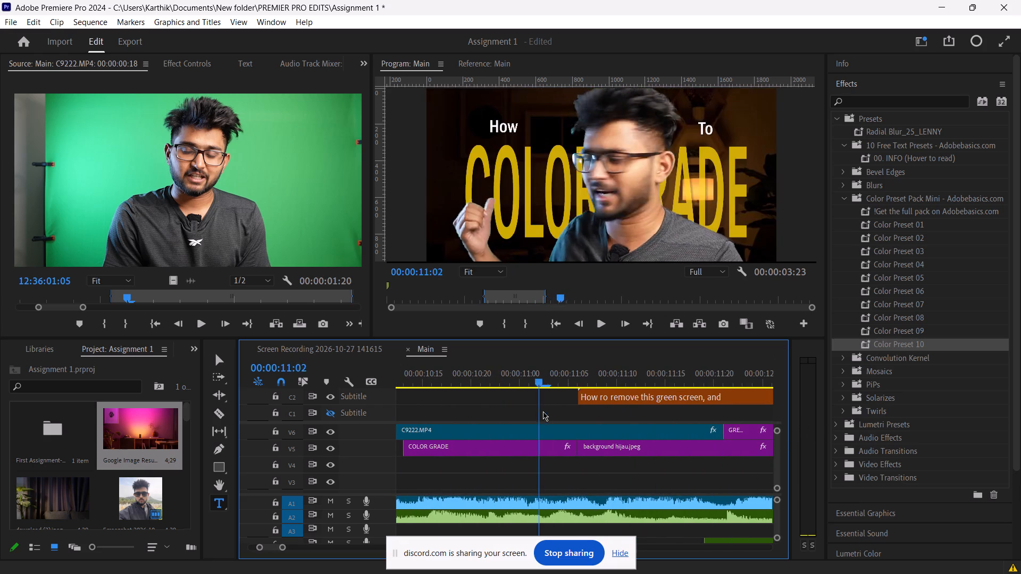
# Examine how the GREEN SCREEN title layers with background hijau.jpeg and C9222.MP4, finishing at the title's start at 00:00:11:21.
pyautogui.moveTo(543, 411); pyautogui.dragTo(742, 440)
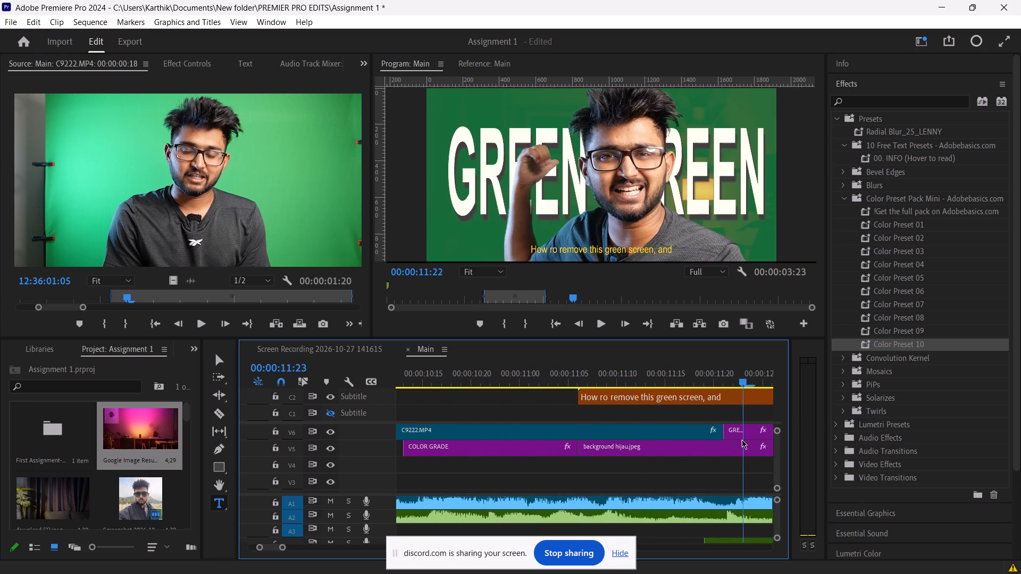
pyautogui.moveTo(742, 440); pyautogui.dragTo(691, 427)
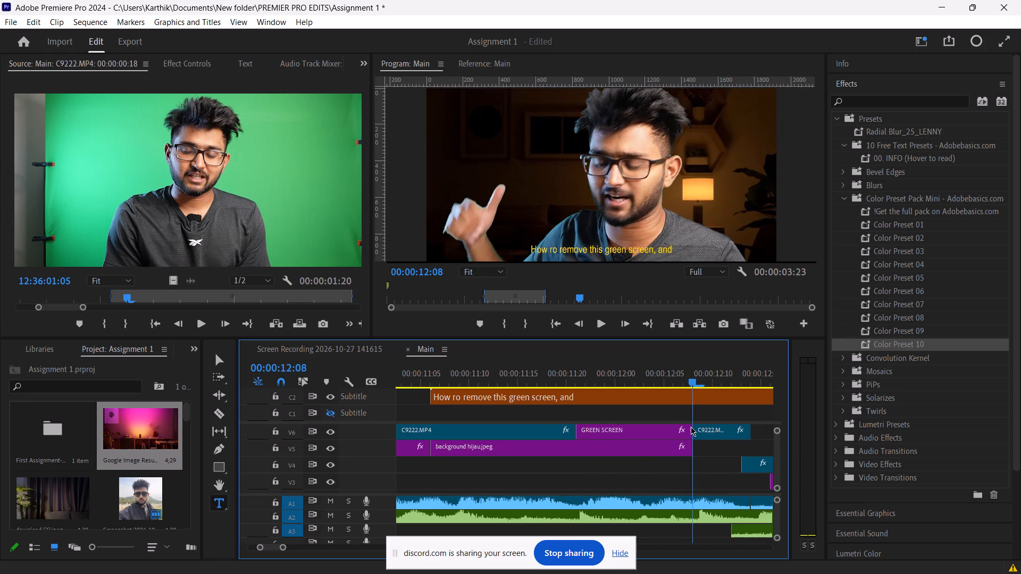
pyautogui.moveTo(691, 427); pyautogui.dragTo(746, 445)
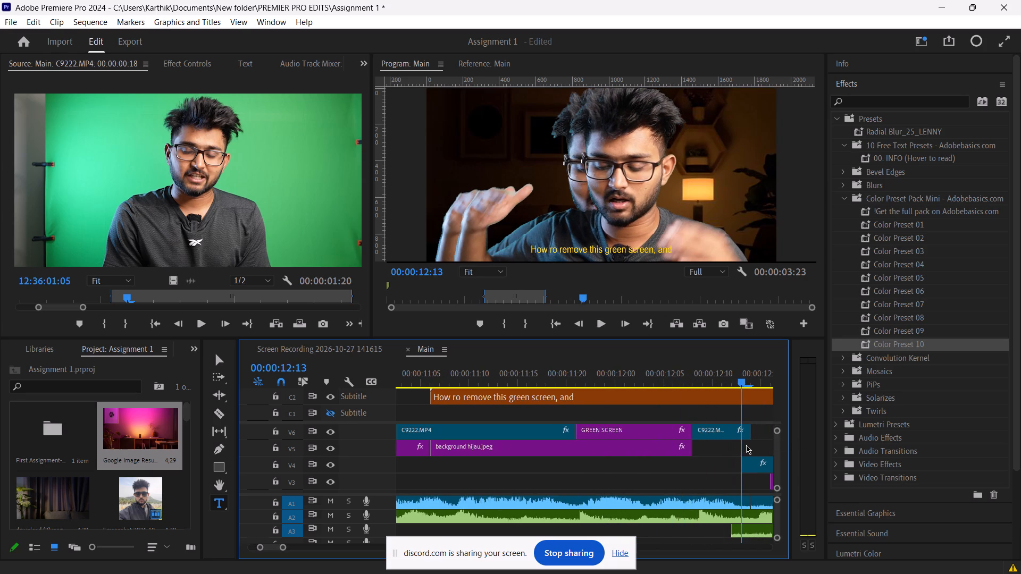
pyautogui.moveTo(746, 445); pyautogui.dragTo(588, 445)
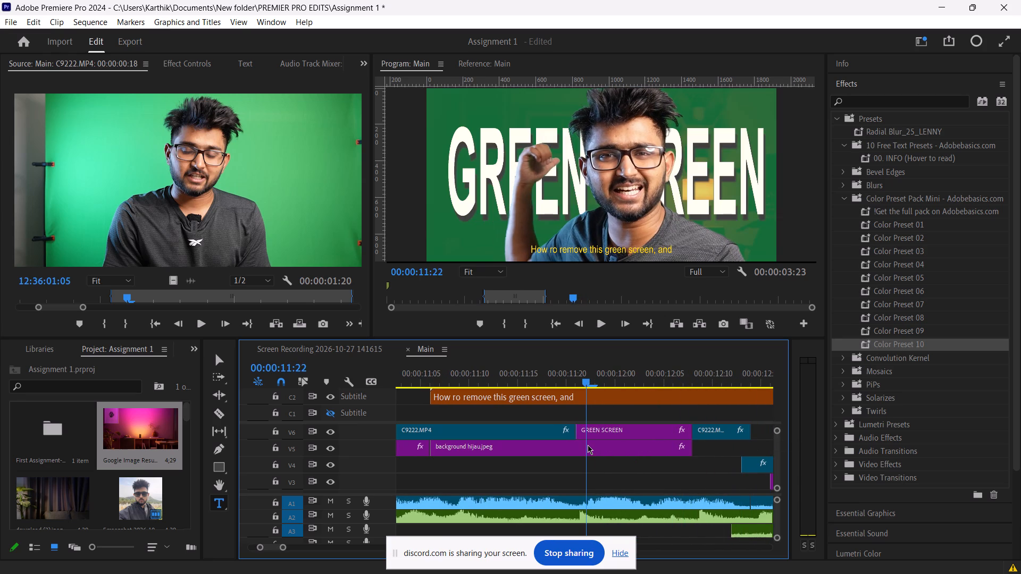
pyautogui.moveTo(588, 445); pyautogui.dragTo(575, 442)
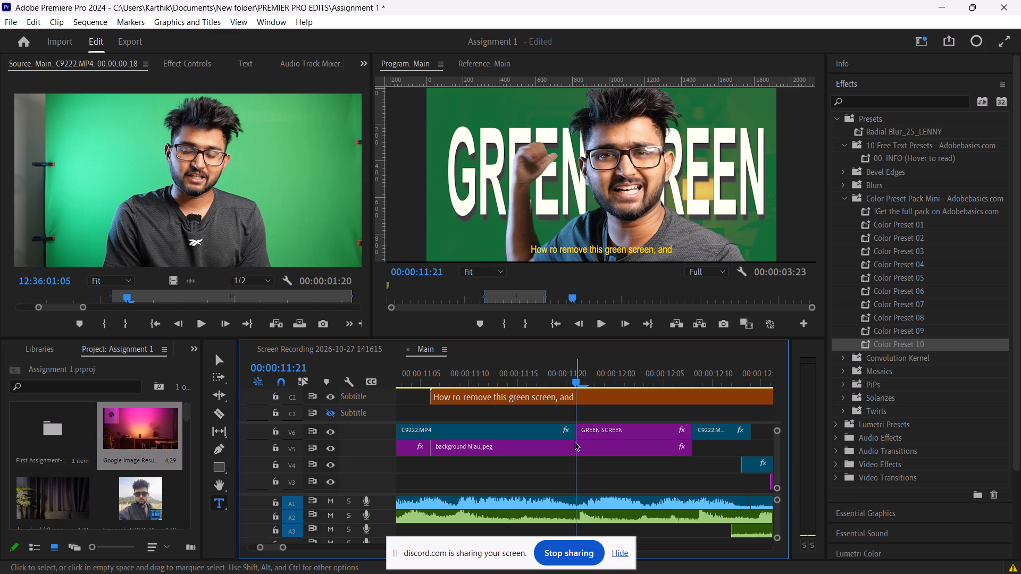
pyautogui.moveTo(571, 381); pyautogui.dragTo(568, 383)
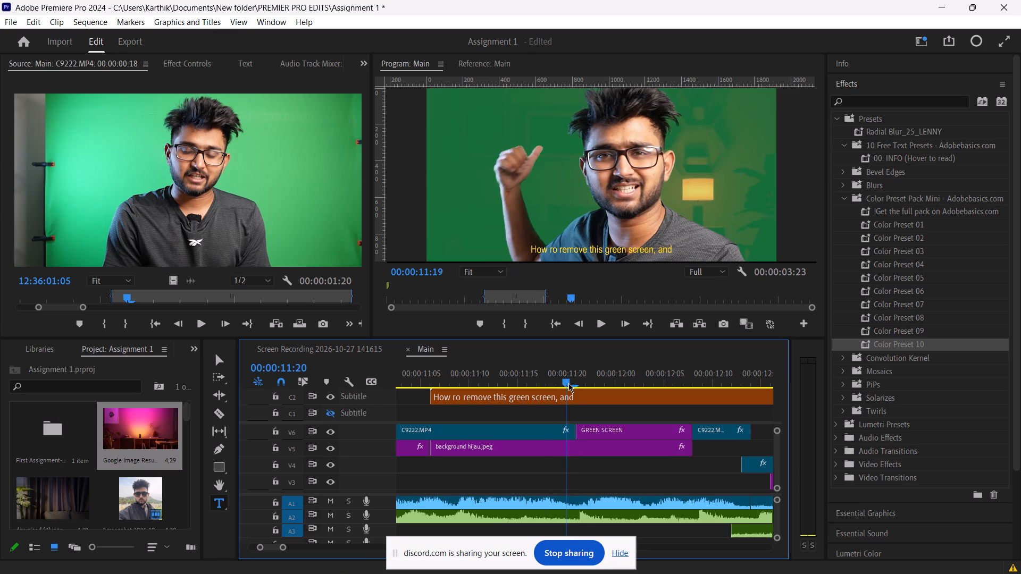
pyautogui.moveTo(568, 383); pyautogui.dragTo(579, 386)
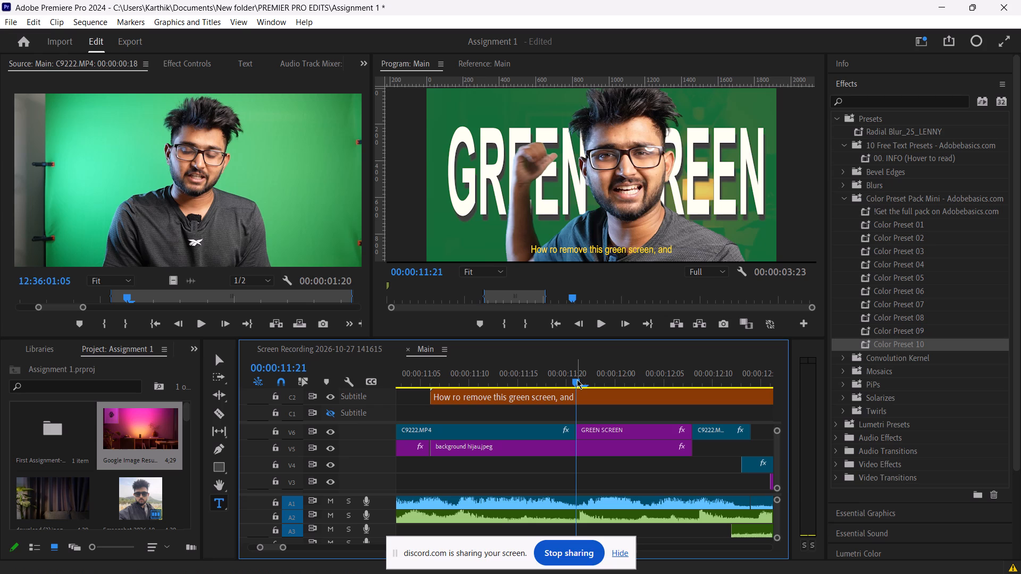
# Review background hijau.jpeg beneath the C9222.MP4 clip from the green screen caption's start at 00:00:11:06 into the GREEN SCREEN title.
pyautogui.moveTo(577, 379); pyautogui.dragTo(430, 355)
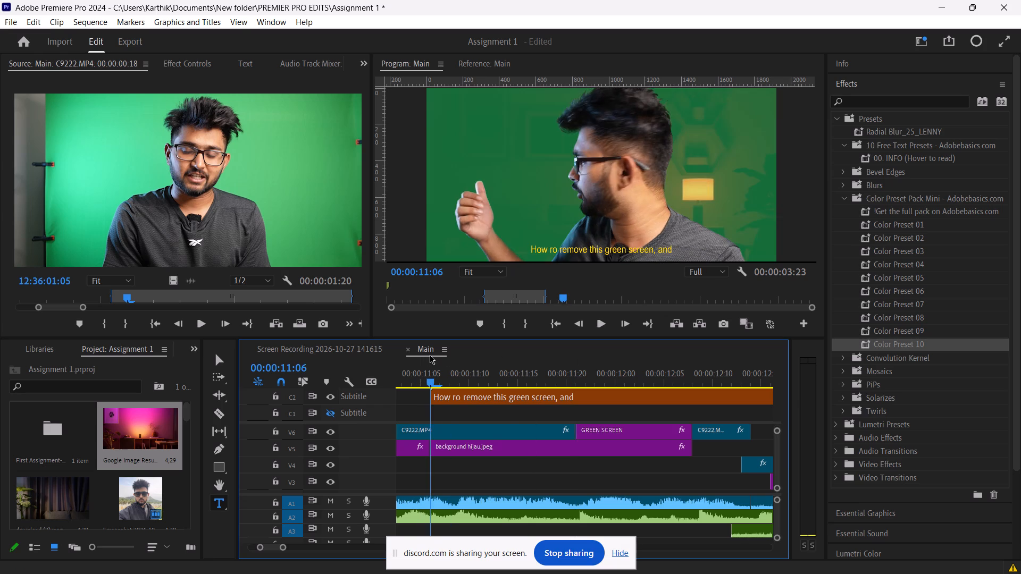
pyautogui.moveTo(430, 355); pyautogui.dragTo(572, 413)
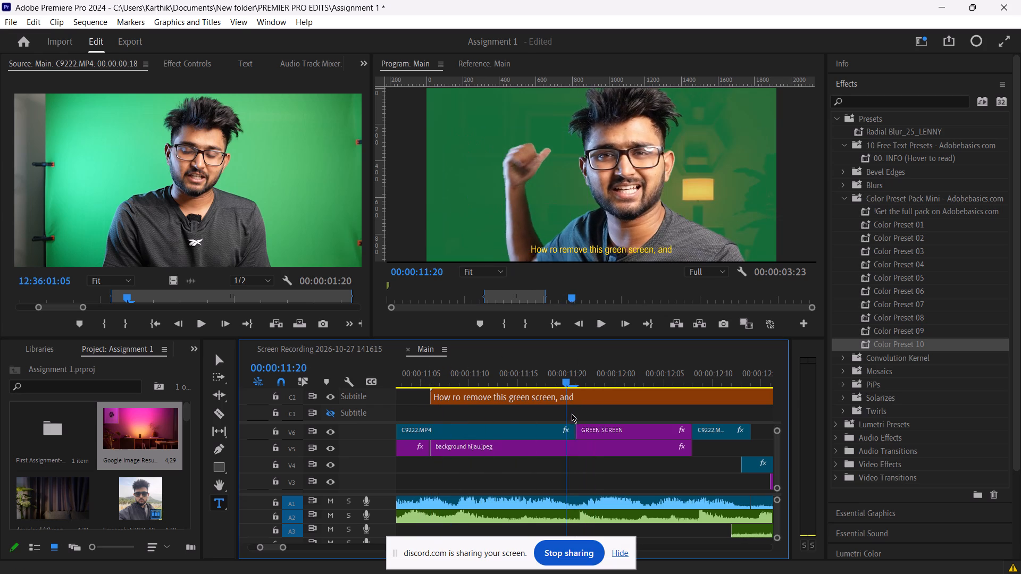
pyautogui.moveTo(572, 413); pyautogui.dragTo(744, 440)
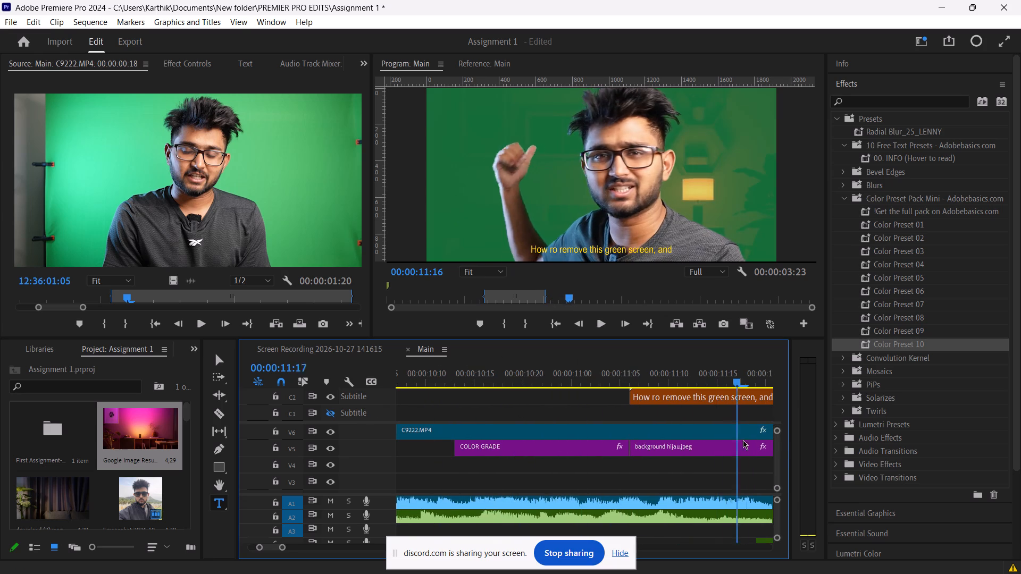
pyautogui.moveTo(744, 440); pyautogui.dragTo(701, 438)
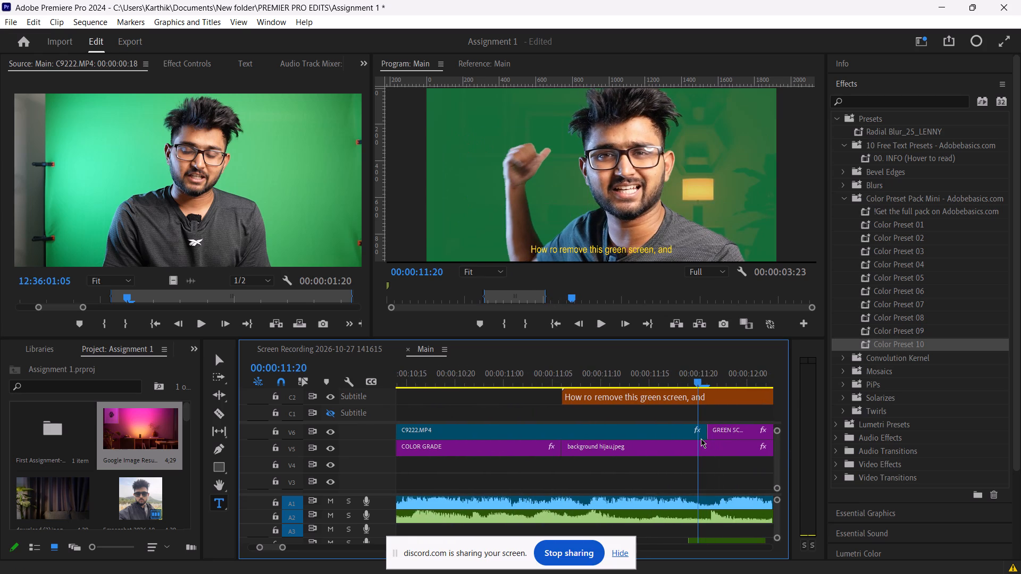
pyautogui.moveTo(701, 438); pyautogui.dragTo(624, 445)
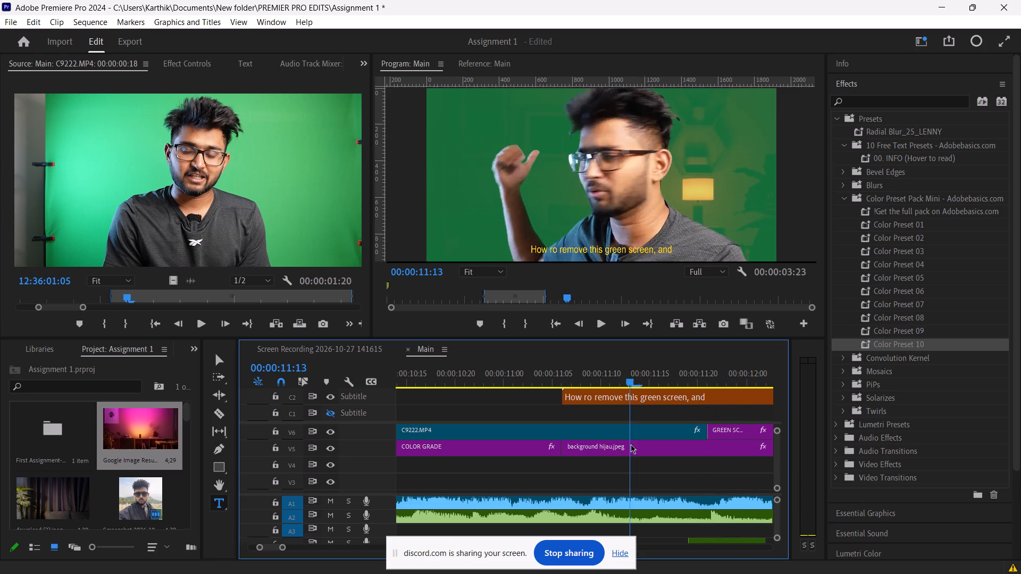
pyautogui.moveTo(624, 445); pyautogui.dragTo(723, 472)
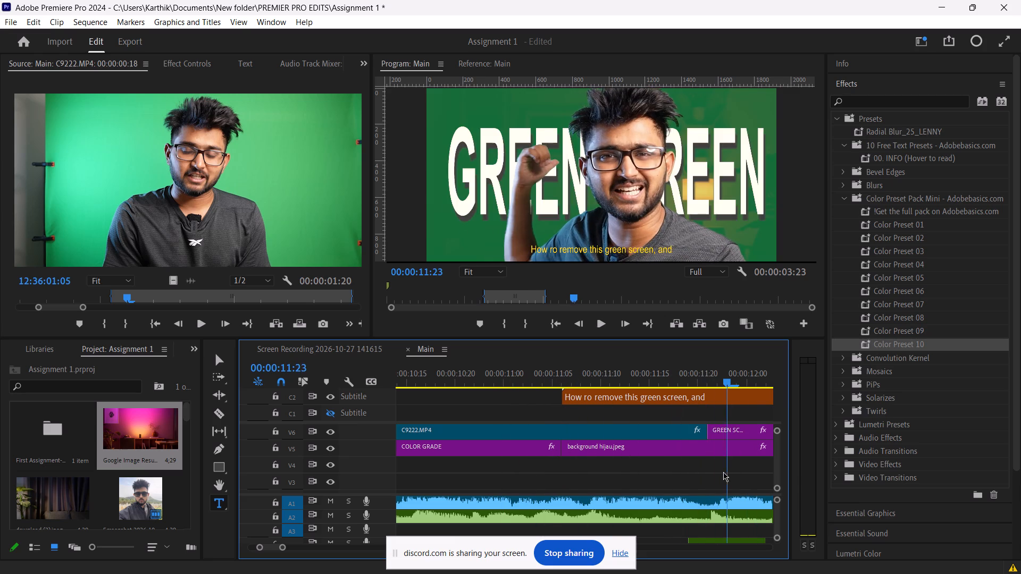
pyautogui.moveTo(723, 472); pyautogui.dragTo(560, 427)
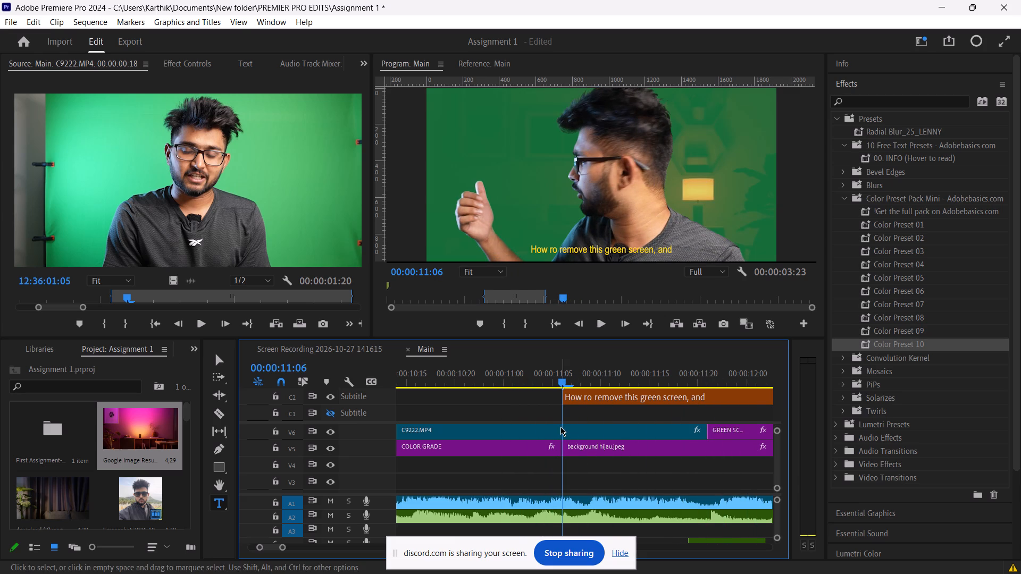
pyautogui.moveTo(563, 376); pyautogui.dragTo(744, 401)
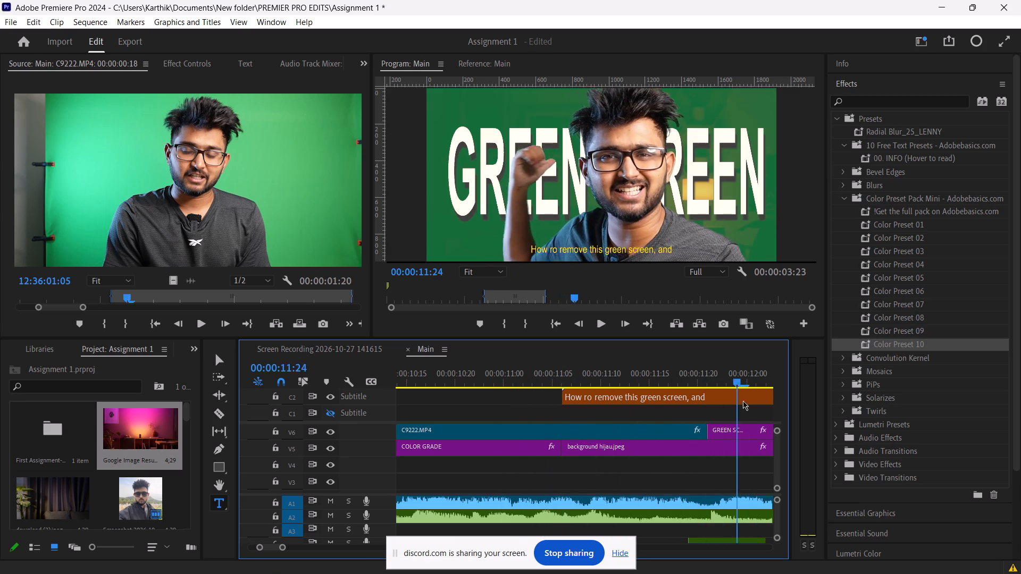
# Preview the GREEN SCREEN title's transition into the following C9222.MP4 clip on V6, stopping at 00:00:12:08.
pyautogui.moveTo(744, 401); pyautogui.dragTo(513, 386)
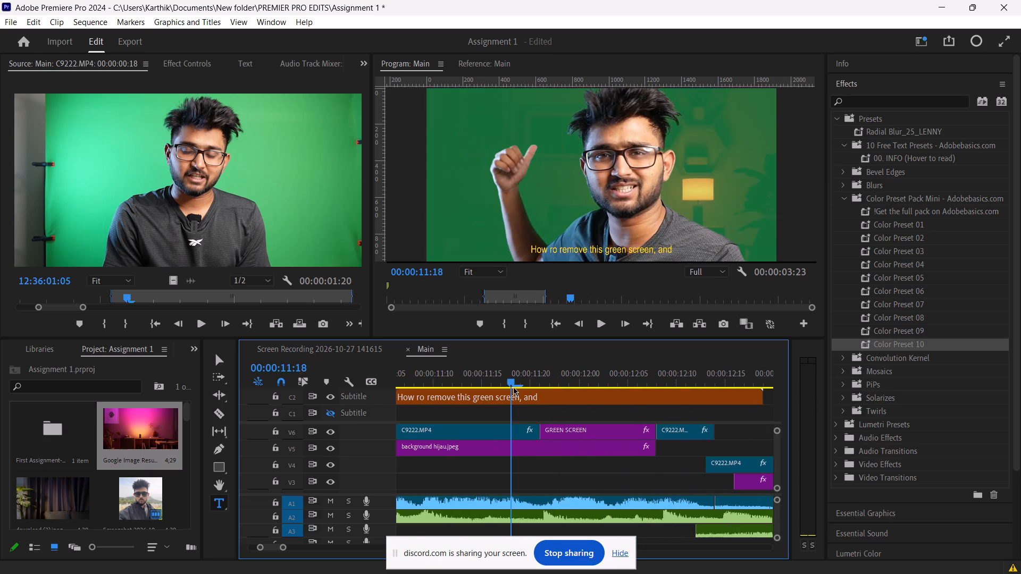
pyautogui.moveTo(513, 386); pyautogui.dragTo(729, 404)
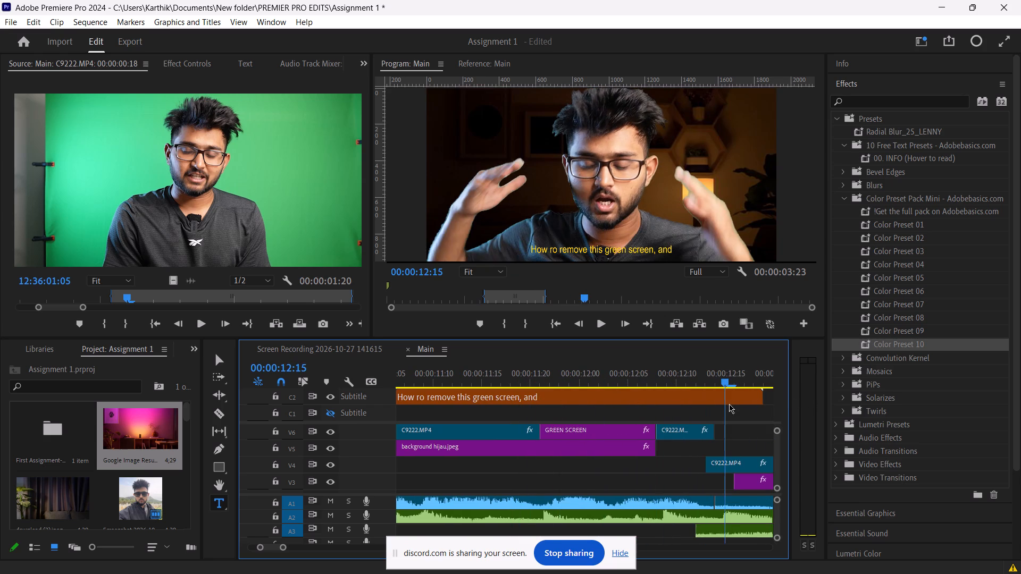
pyautogui.moveTo(729, 404); pyautogui.dragTo(597, 403)
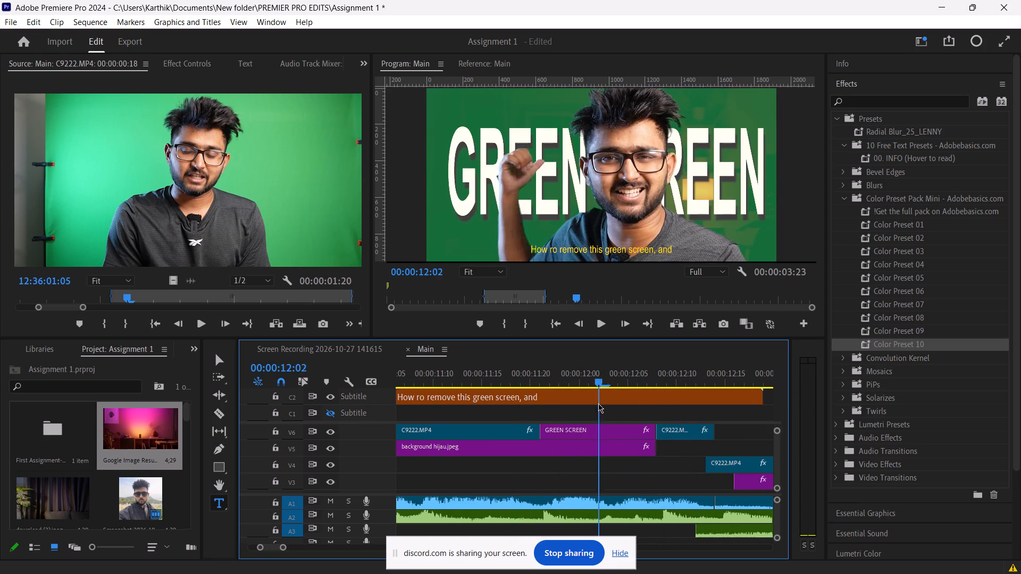
pyautogui.moveTo(597, 403); pyautogui.dragTo(646, 401)
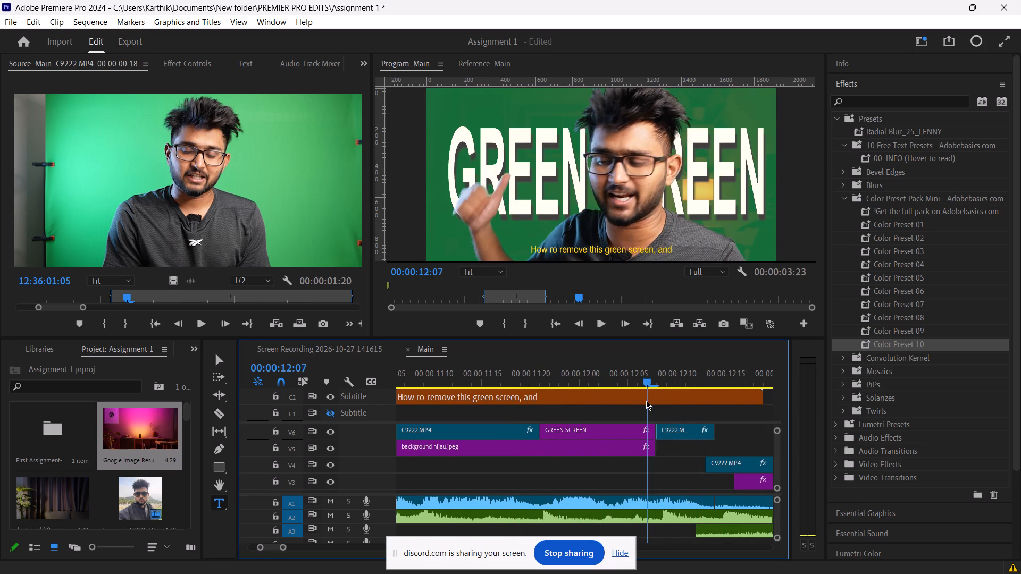
pyautogui.moveTo(646, 401); pyautogui.dragTo(658, 404)
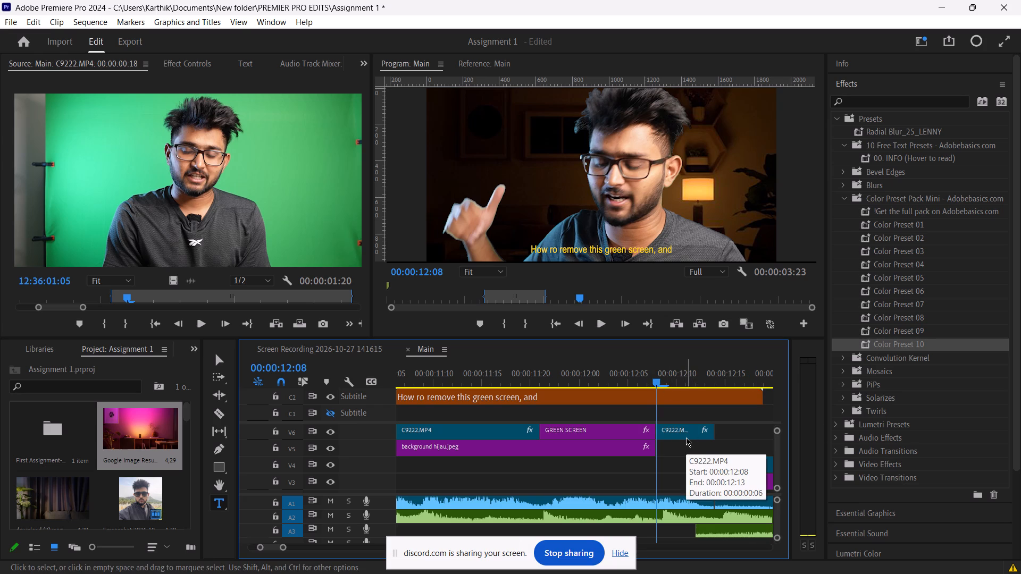
# Trim the end of the short C9222.MP4 clip on V6 back to 00:00:12:13, where the C9222.MP4 clip on V4 starts.
pyautogui.moveTo(656, 385); pyautogui.dragTo(700, 401)
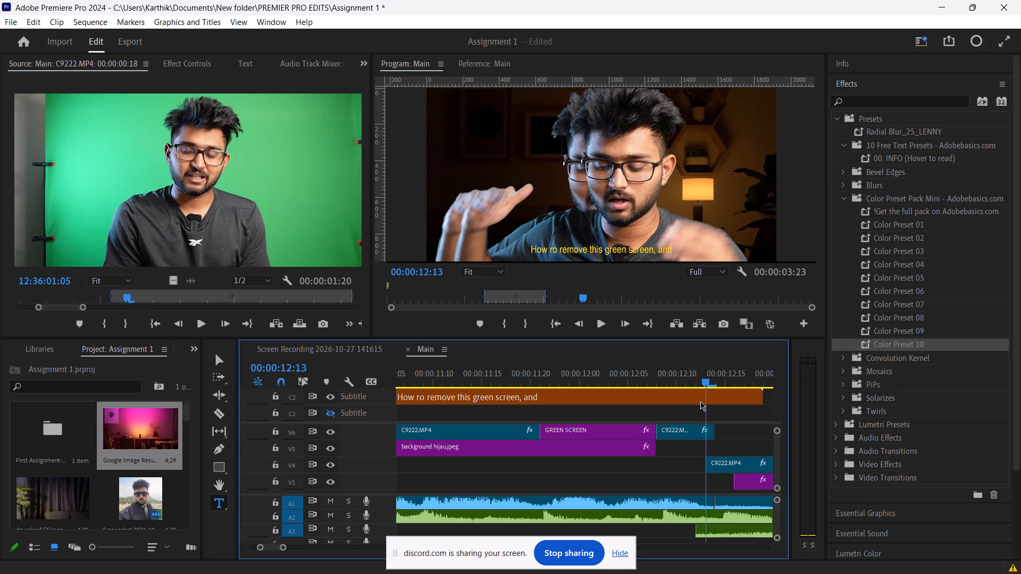
pyautogui.moveTo(700, 401); pyautogui.dragTo(696, 402)
pyautogui.click(713, 430)
pyautogui.moveTo(713, 430); pyautogui.dragTo(705, 430)
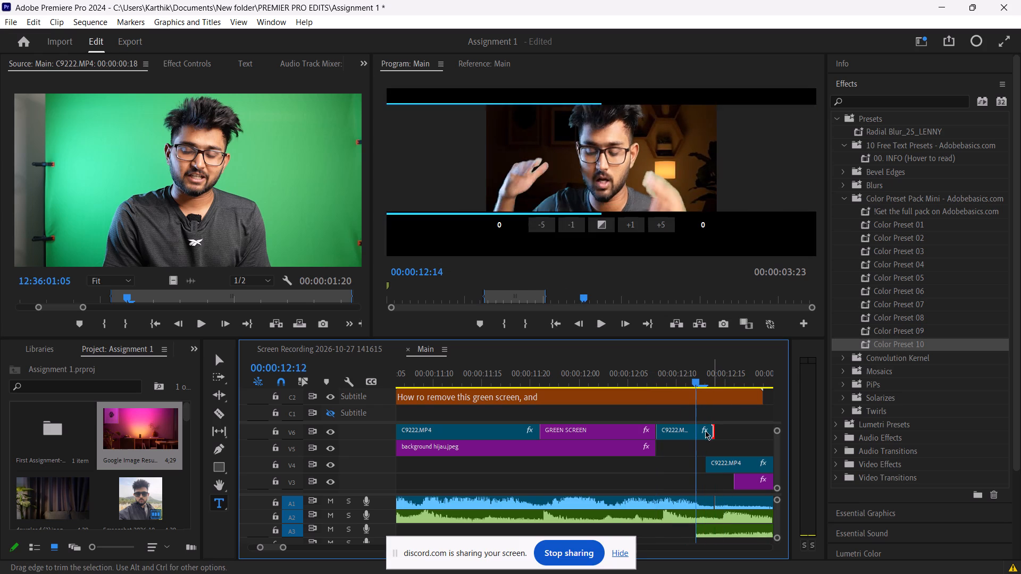
pyautogui.moveTo(705, 430); pyautogui.dragTo(702, 431)
pyautogui.moveTo(714, 431); pyautogui.dragTo(705, 431)
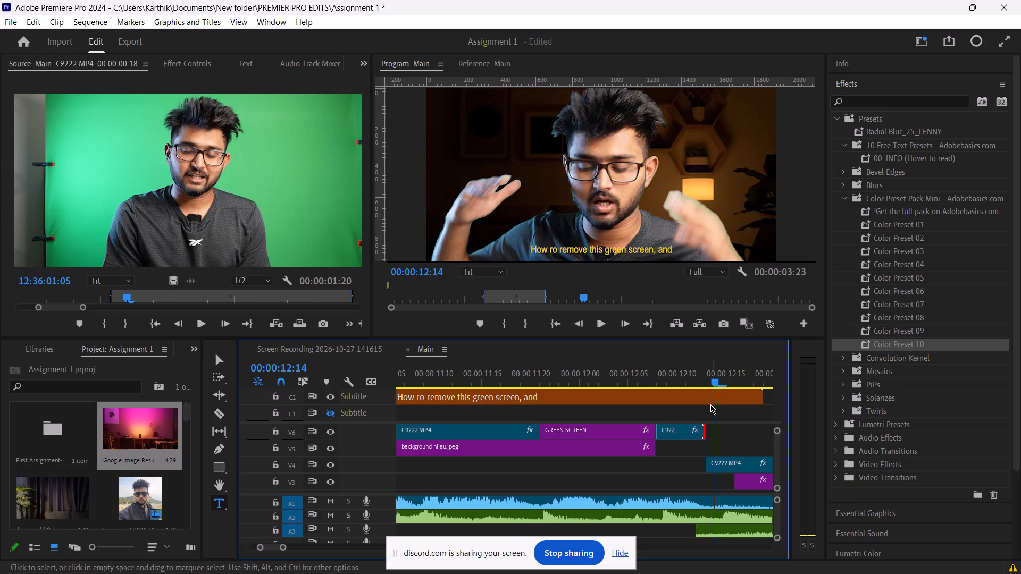
# Review the trimmed V6 clip's transitions from the GREEN SCREEN title through to the "So" caption, finishing at 00:00:12:12.
pyautogui.moveTo(713, 380); pyautogui.dragTo(665, 383)
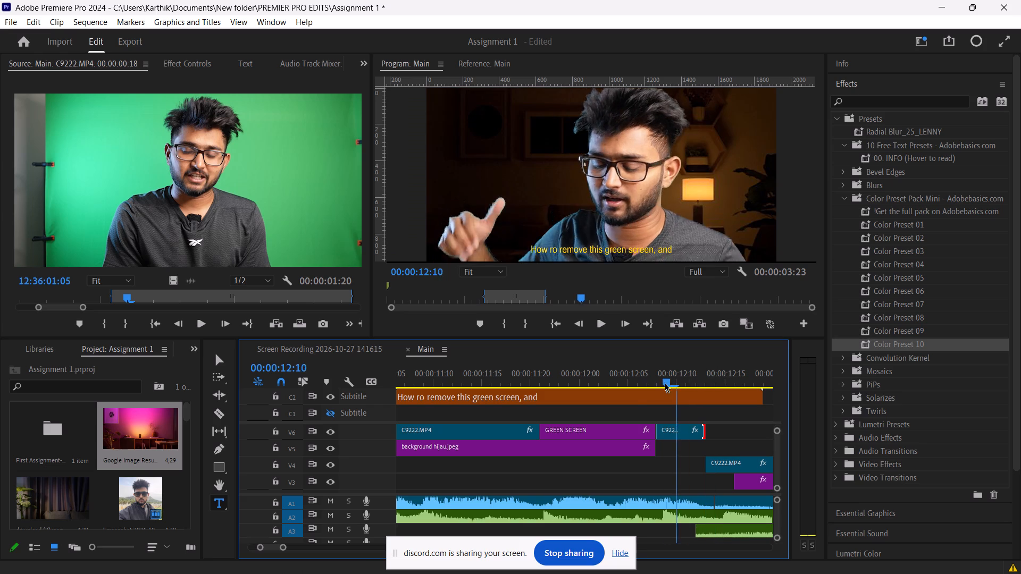
pyautogui.moveTo(665, 383); pyautogui.dragTo(592, 402)
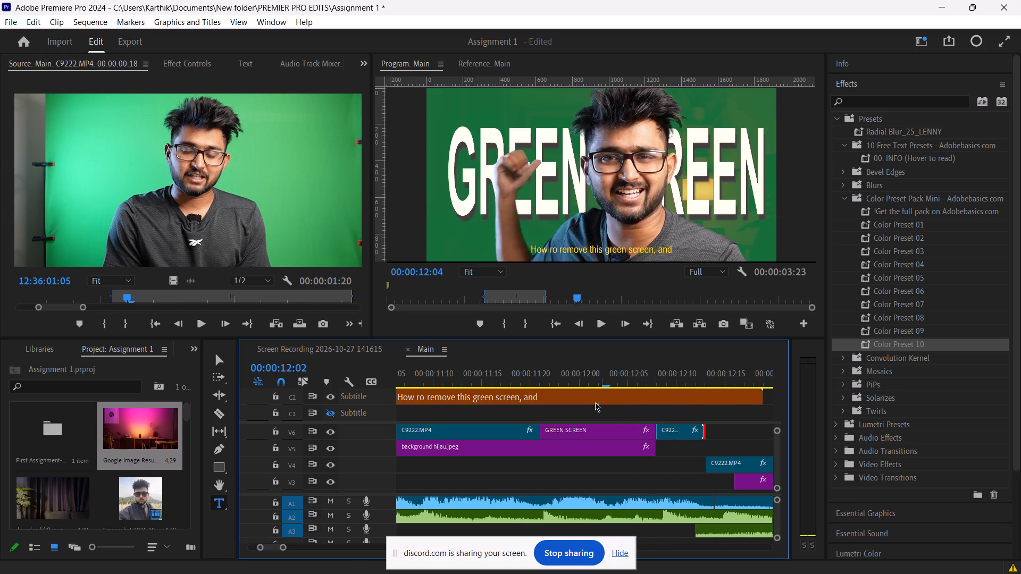
pyautogui.moveTo(592, 402); pyautogui.dragTo(623, 424)
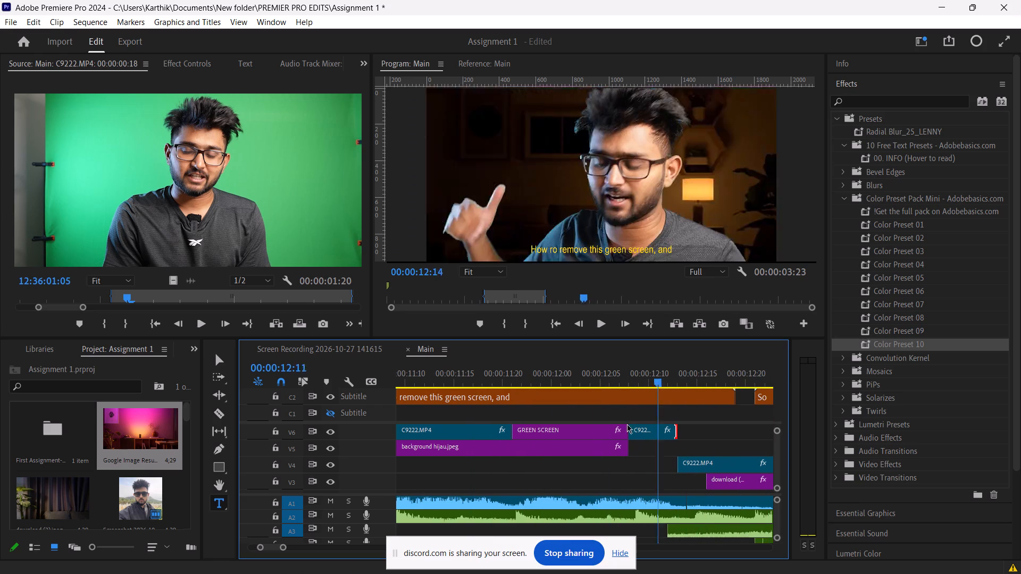
pyautogui.moveTo(623, 424); pyautogui.dragTo(547, 403)
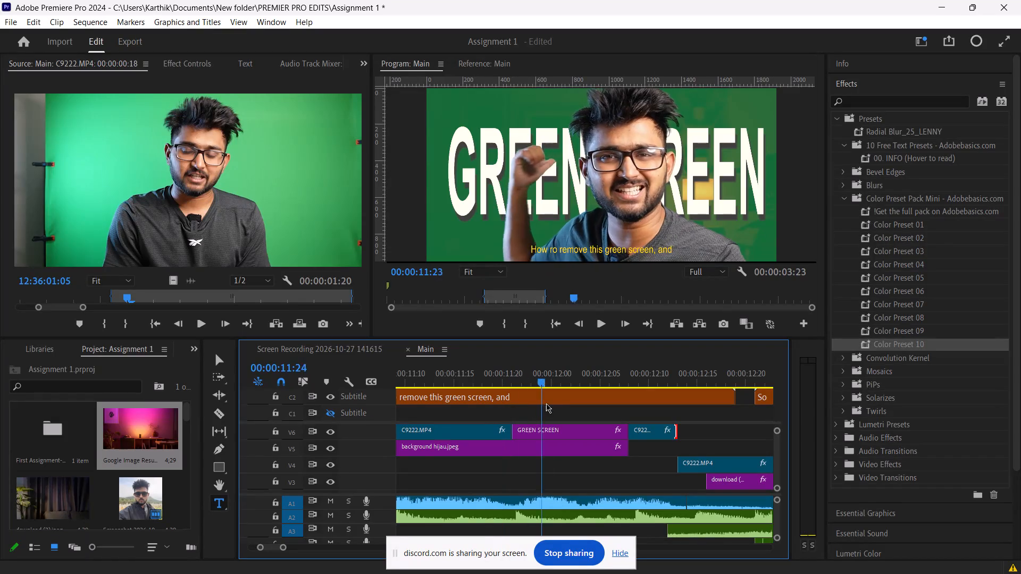
pyautogui.moveTo(547, 403); pyautogui.dragTo(680, 430)
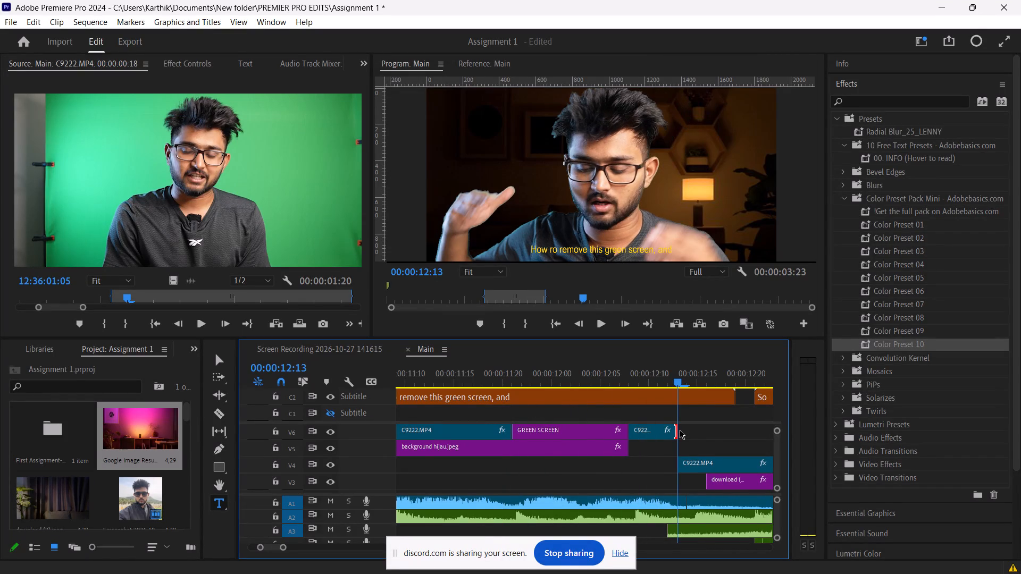
pyautogui.moveTo(680, 430); pyautogui.dragTo(764, 441)
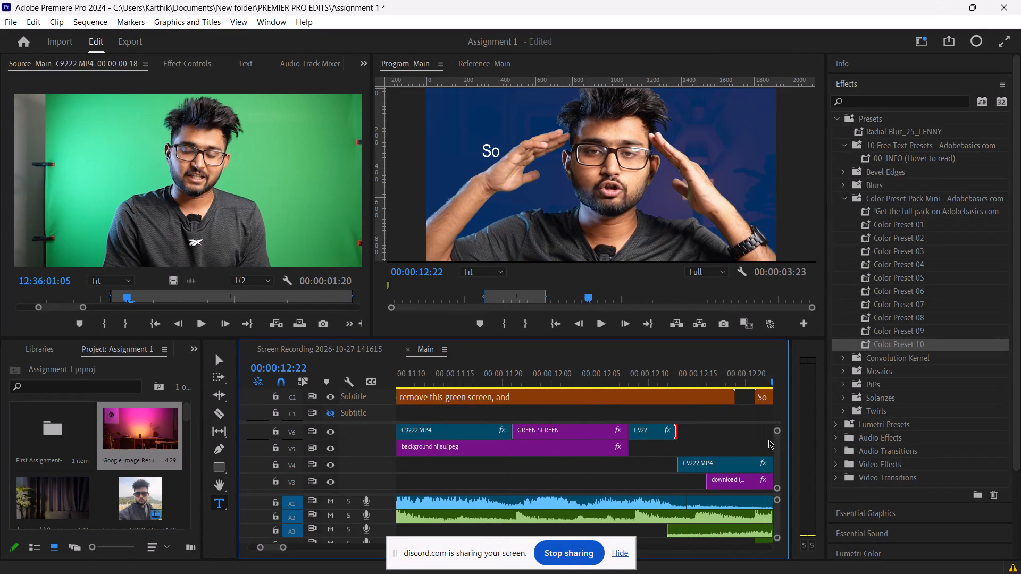
pyautogui.moveTo(764, 441); pyautogui.dragTo(663, 485)
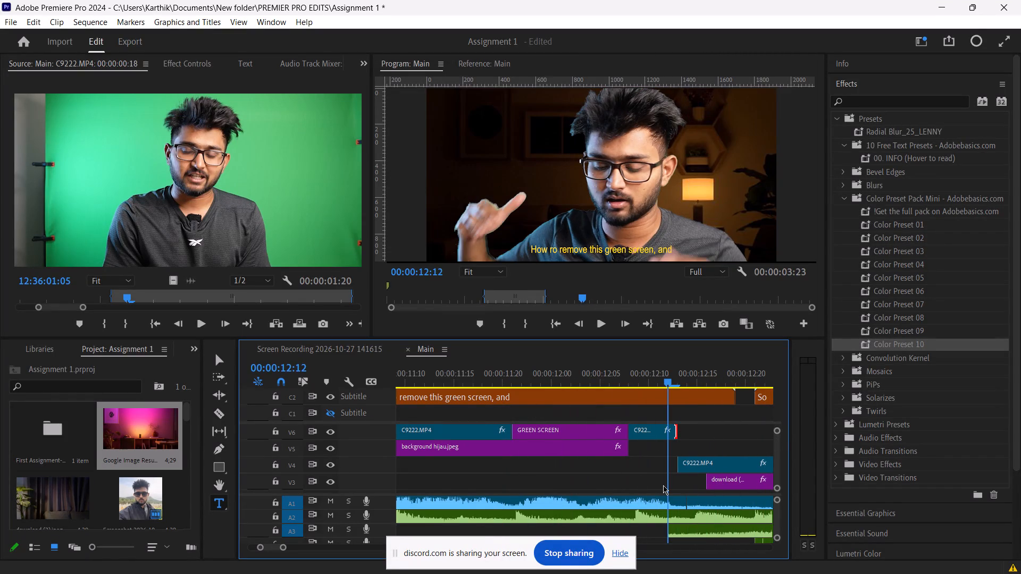
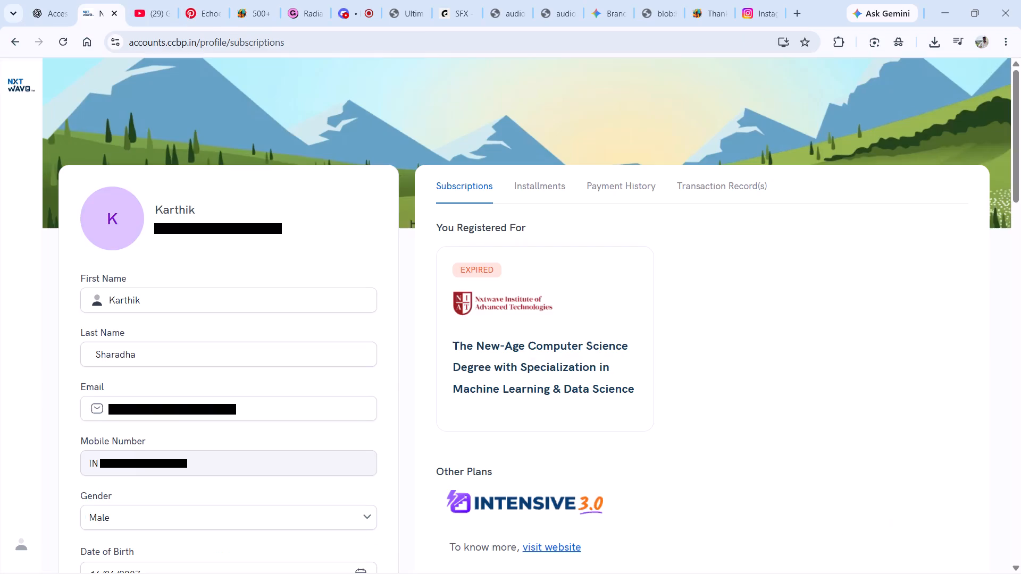
# Switch from the NxtWave subscriptions page to the already open Ultimate Premiere Pro Preset Pack product page to view it.
pyautogui.moveTo(148, 0); pyautogui.dragTo(207, 0)
pyautogui.click(207, 0)
pyautogui.click(255, 0)
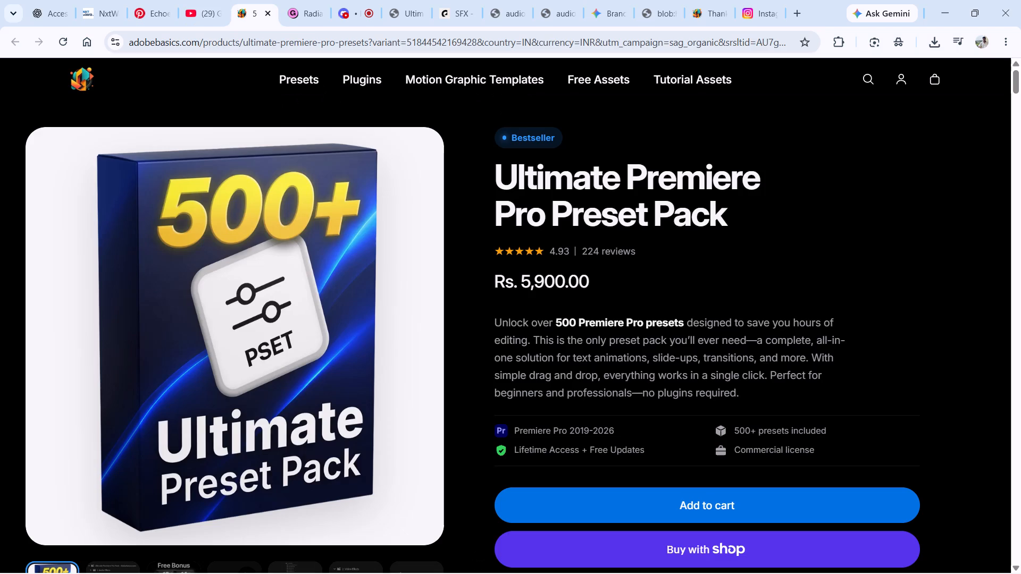
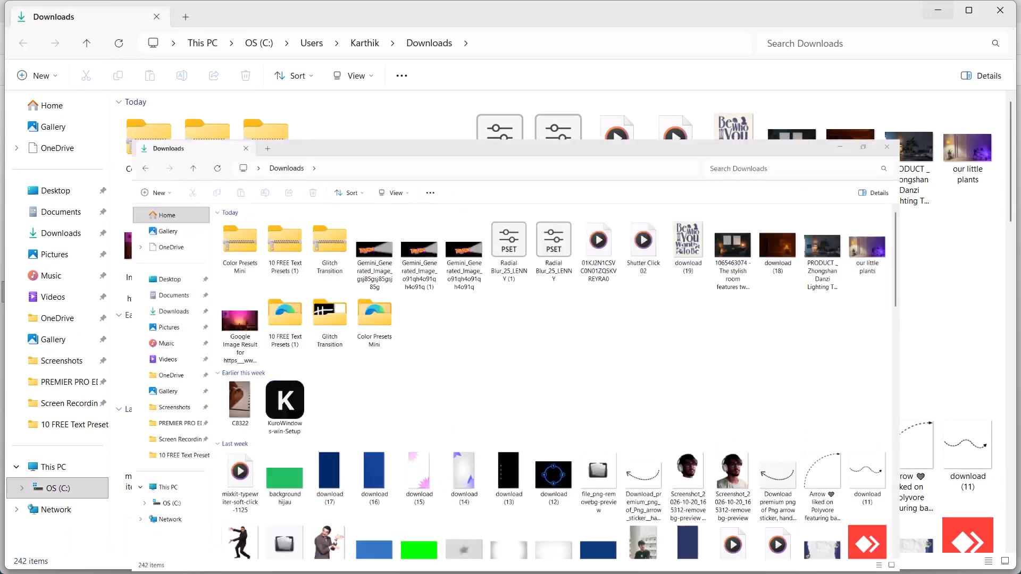
# Minimize the overlapping Downloads folder windows to clear them from the screen.
pyautogui.click(944, 7)
pyautogui.click(944, 7)
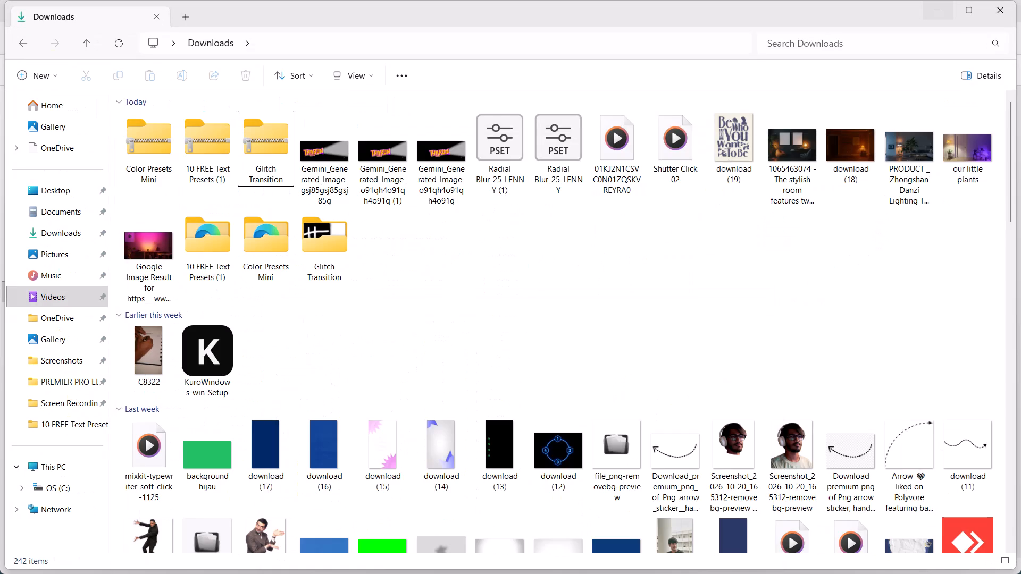